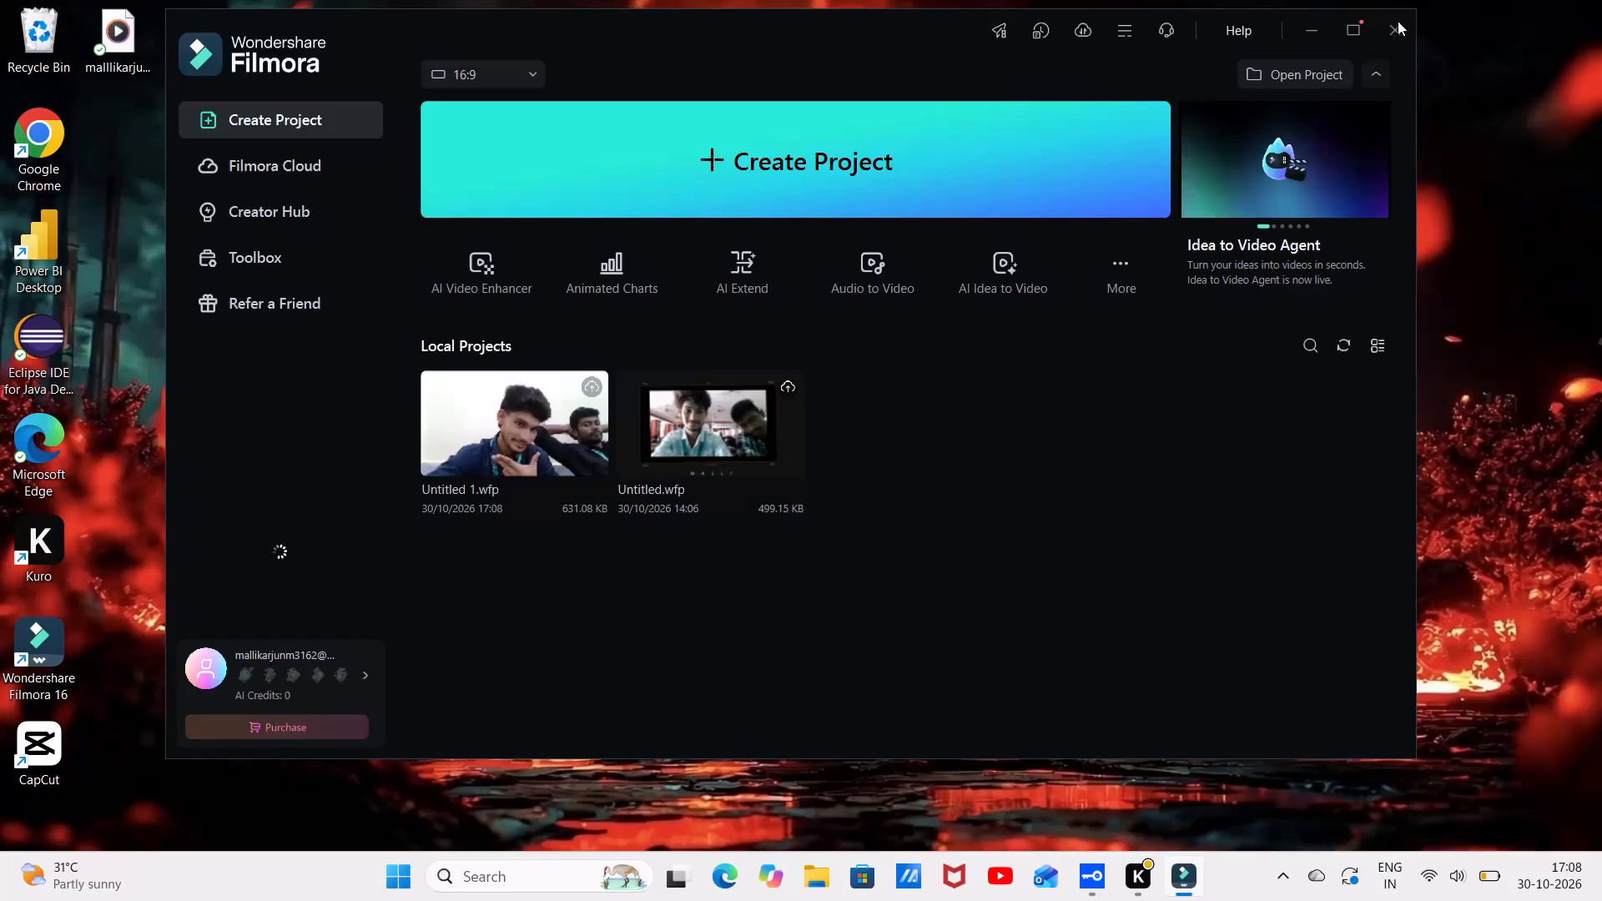
Close the Wondershare Filmora project start window to return to the desktop.
click(1398, 37)
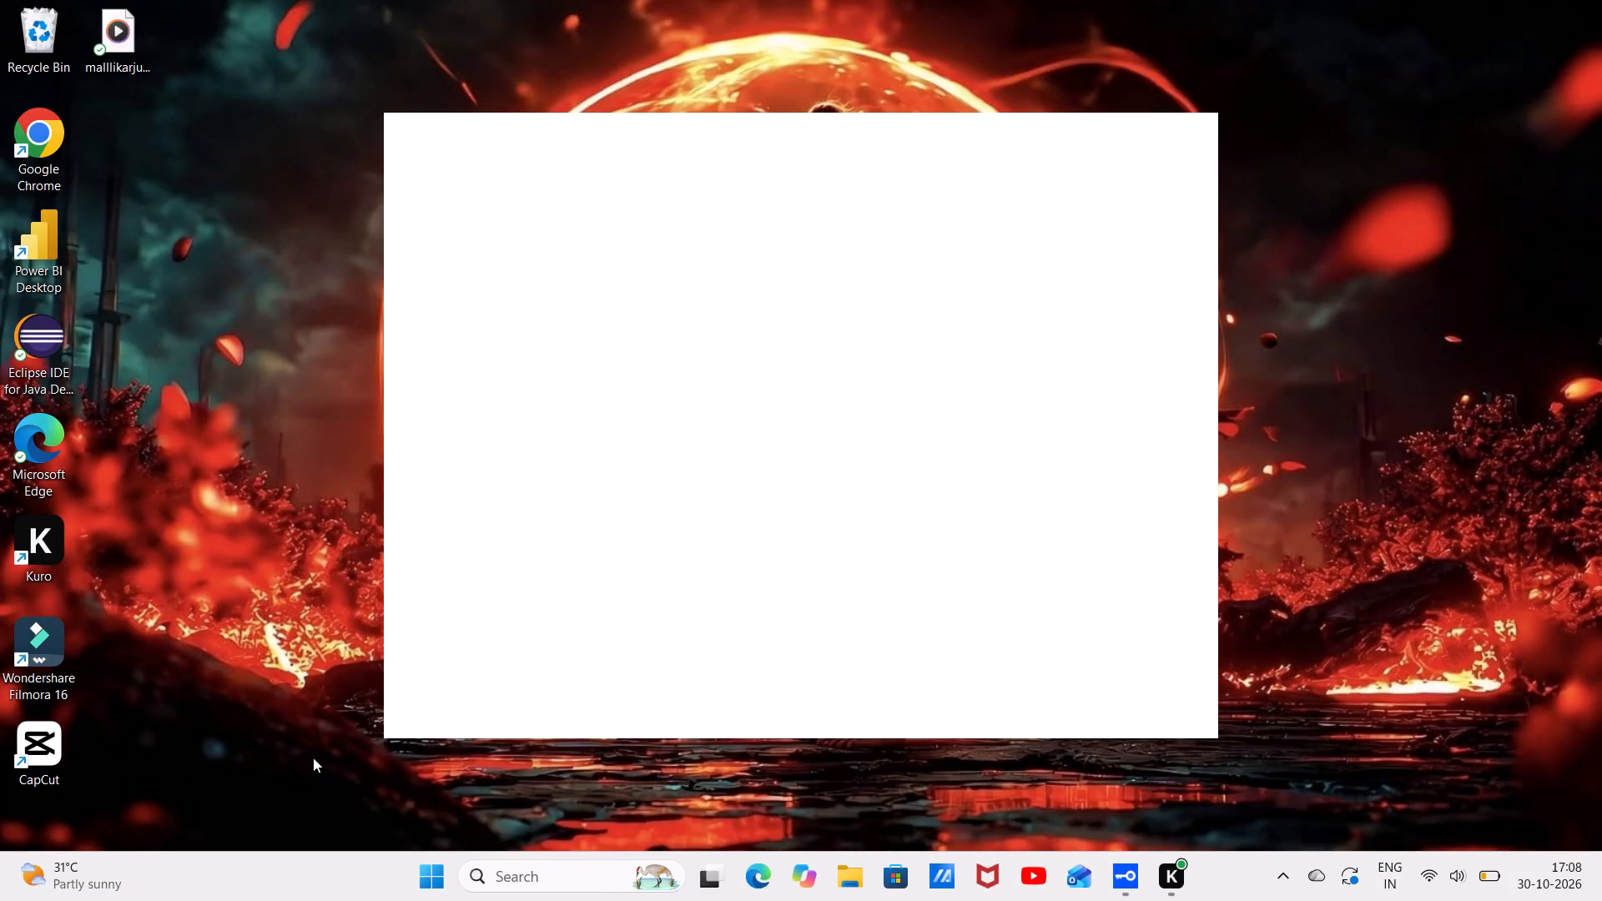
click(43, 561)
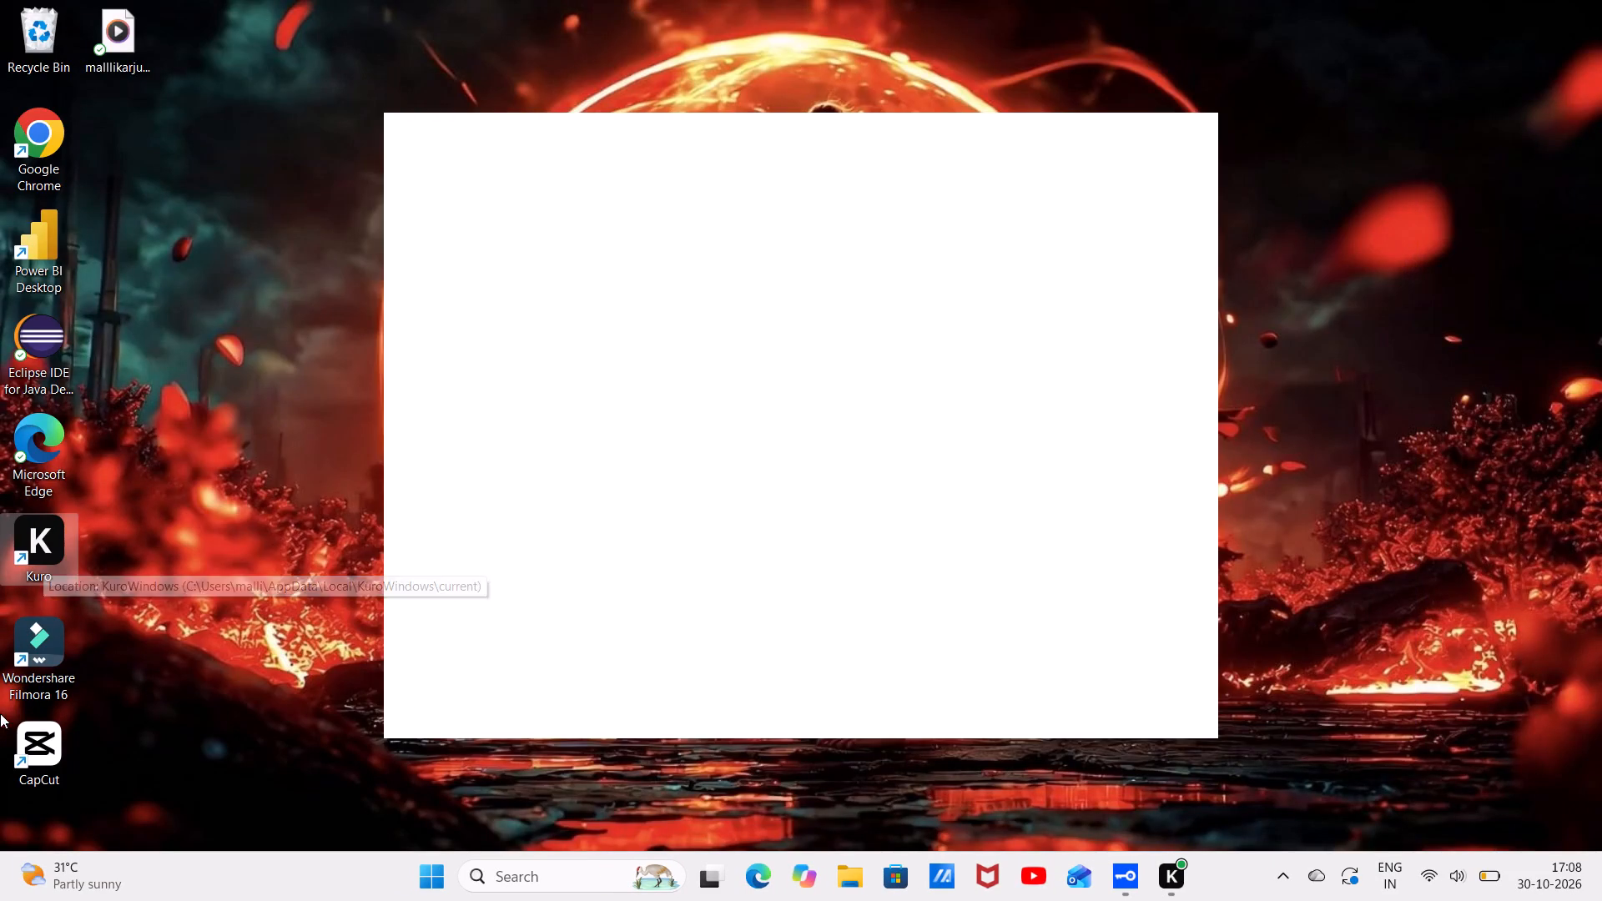
Launch CapCut from the desktop.
double_click(38, 733)
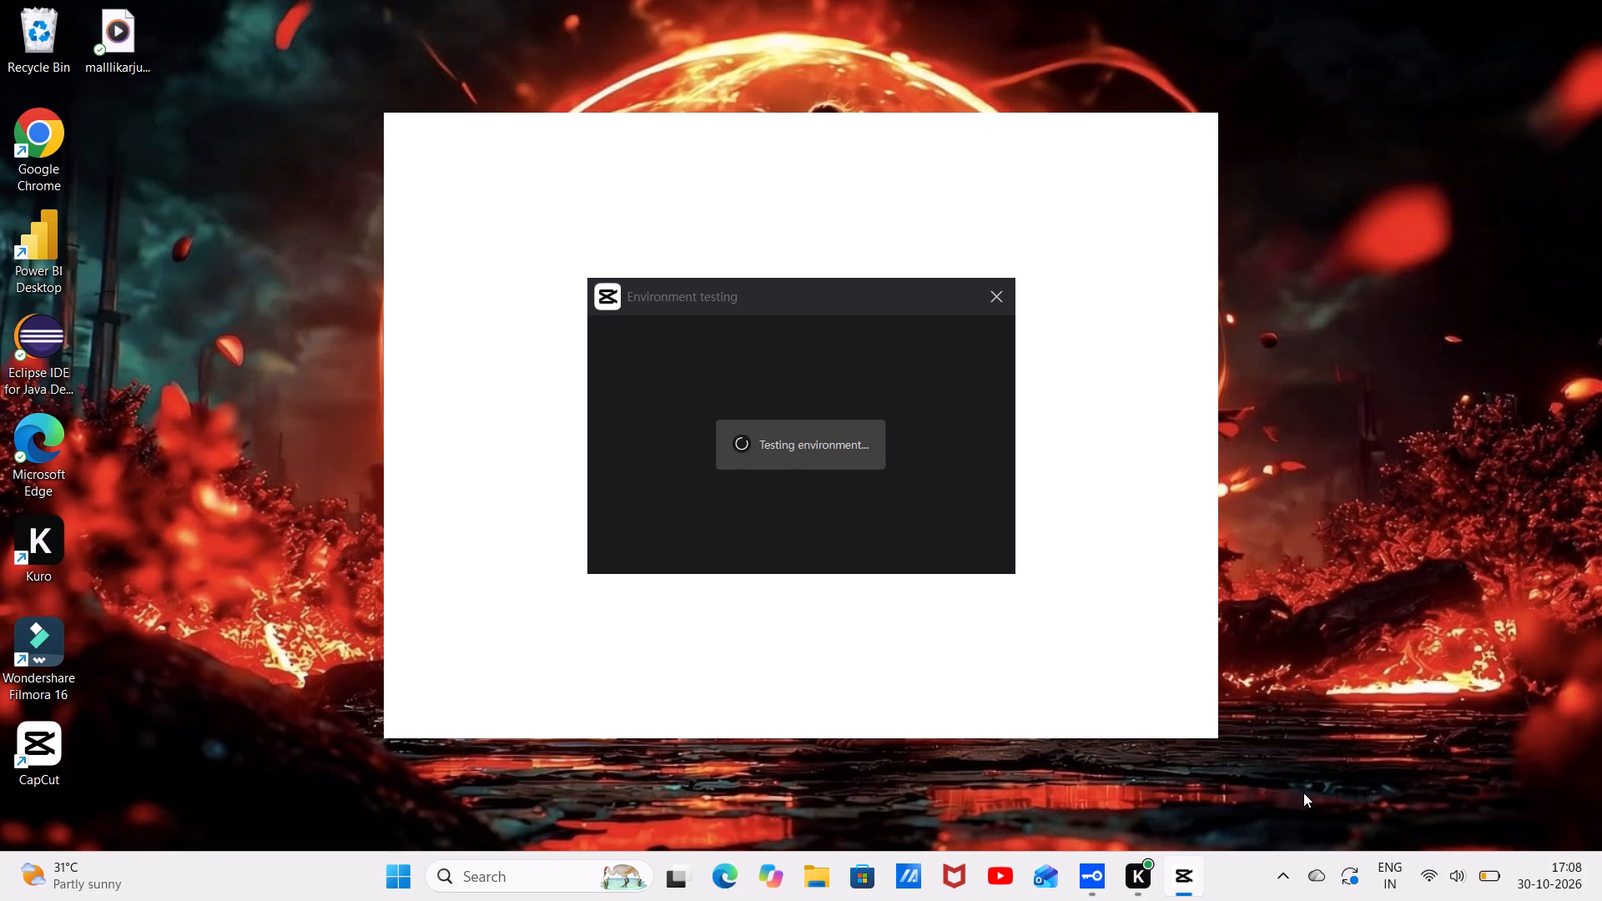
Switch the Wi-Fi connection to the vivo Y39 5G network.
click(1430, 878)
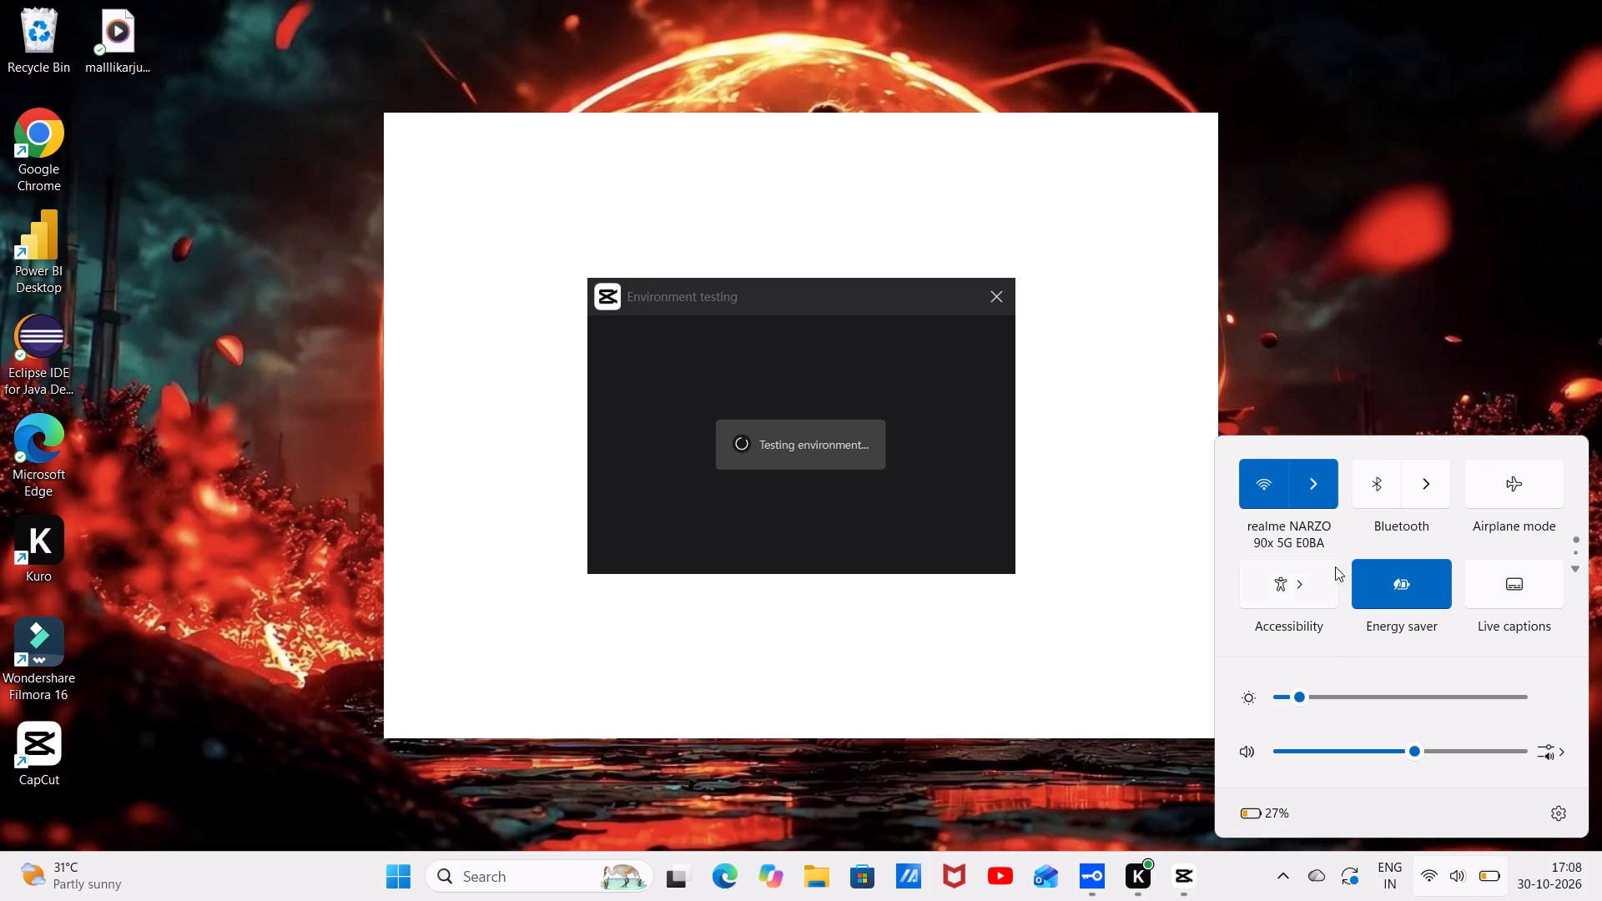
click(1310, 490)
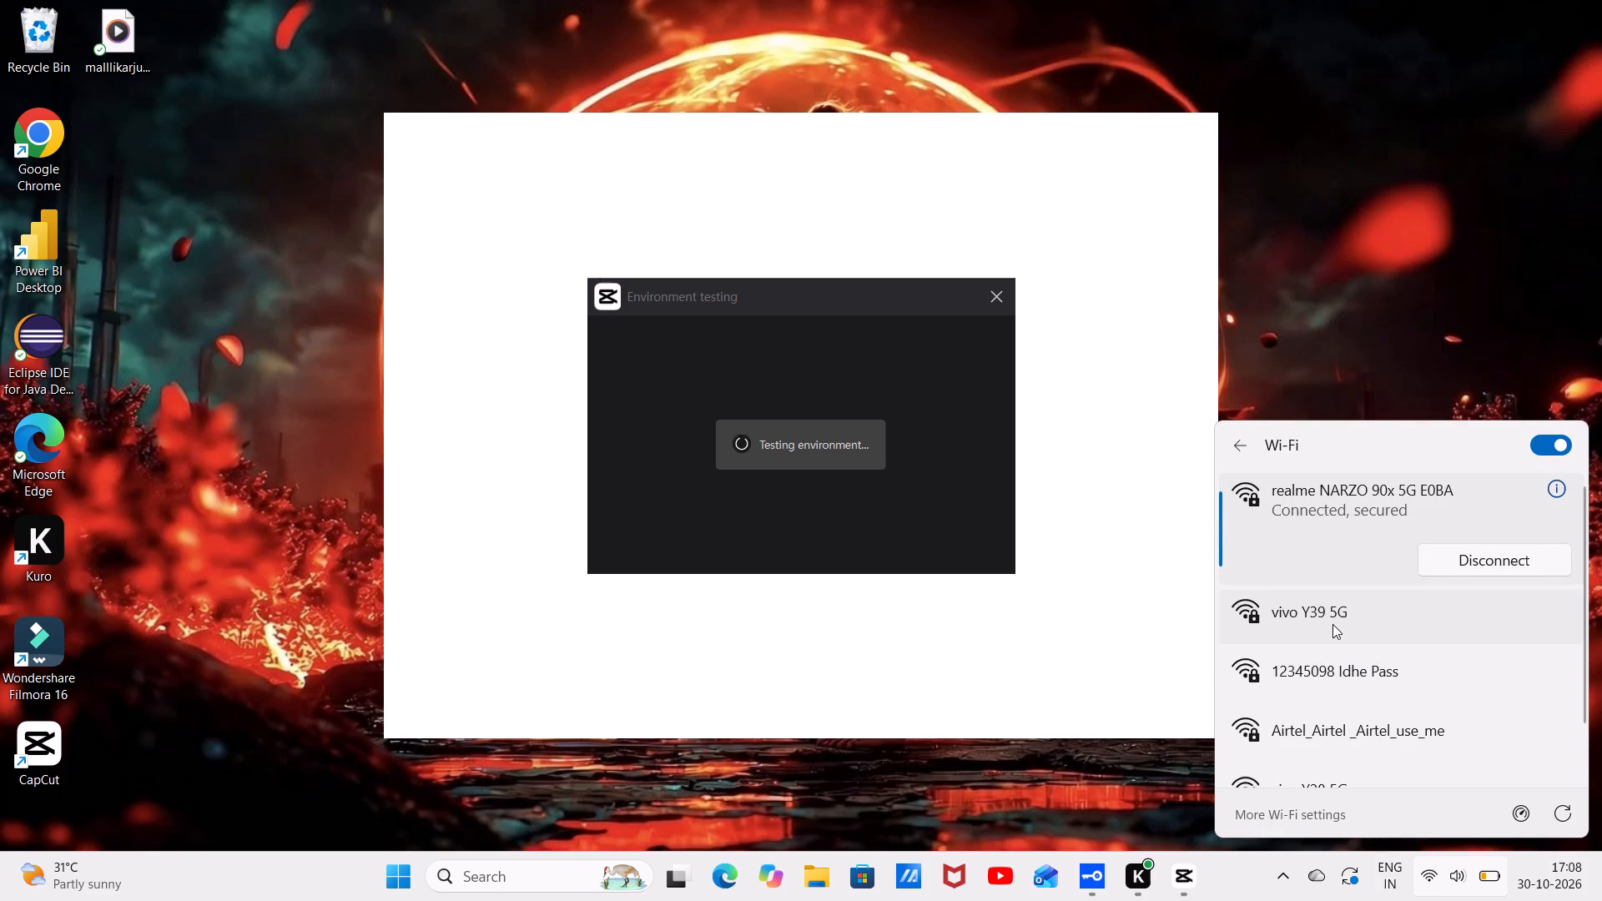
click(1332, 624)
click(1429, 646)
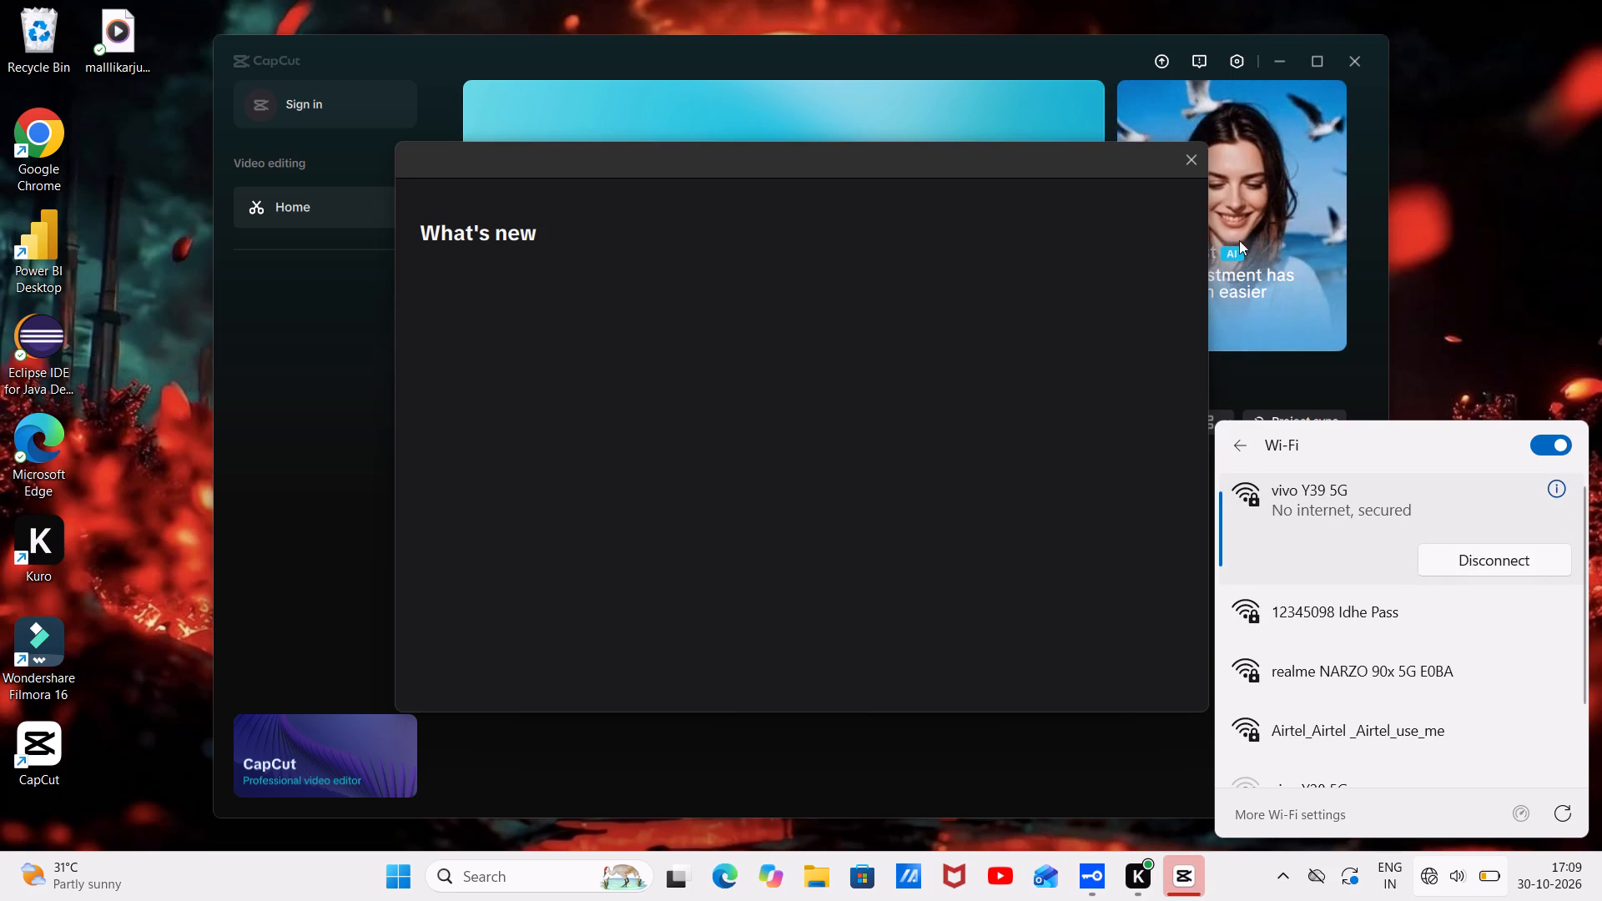
Dismiss the What's new window in CapCut.
click(1181, 158)
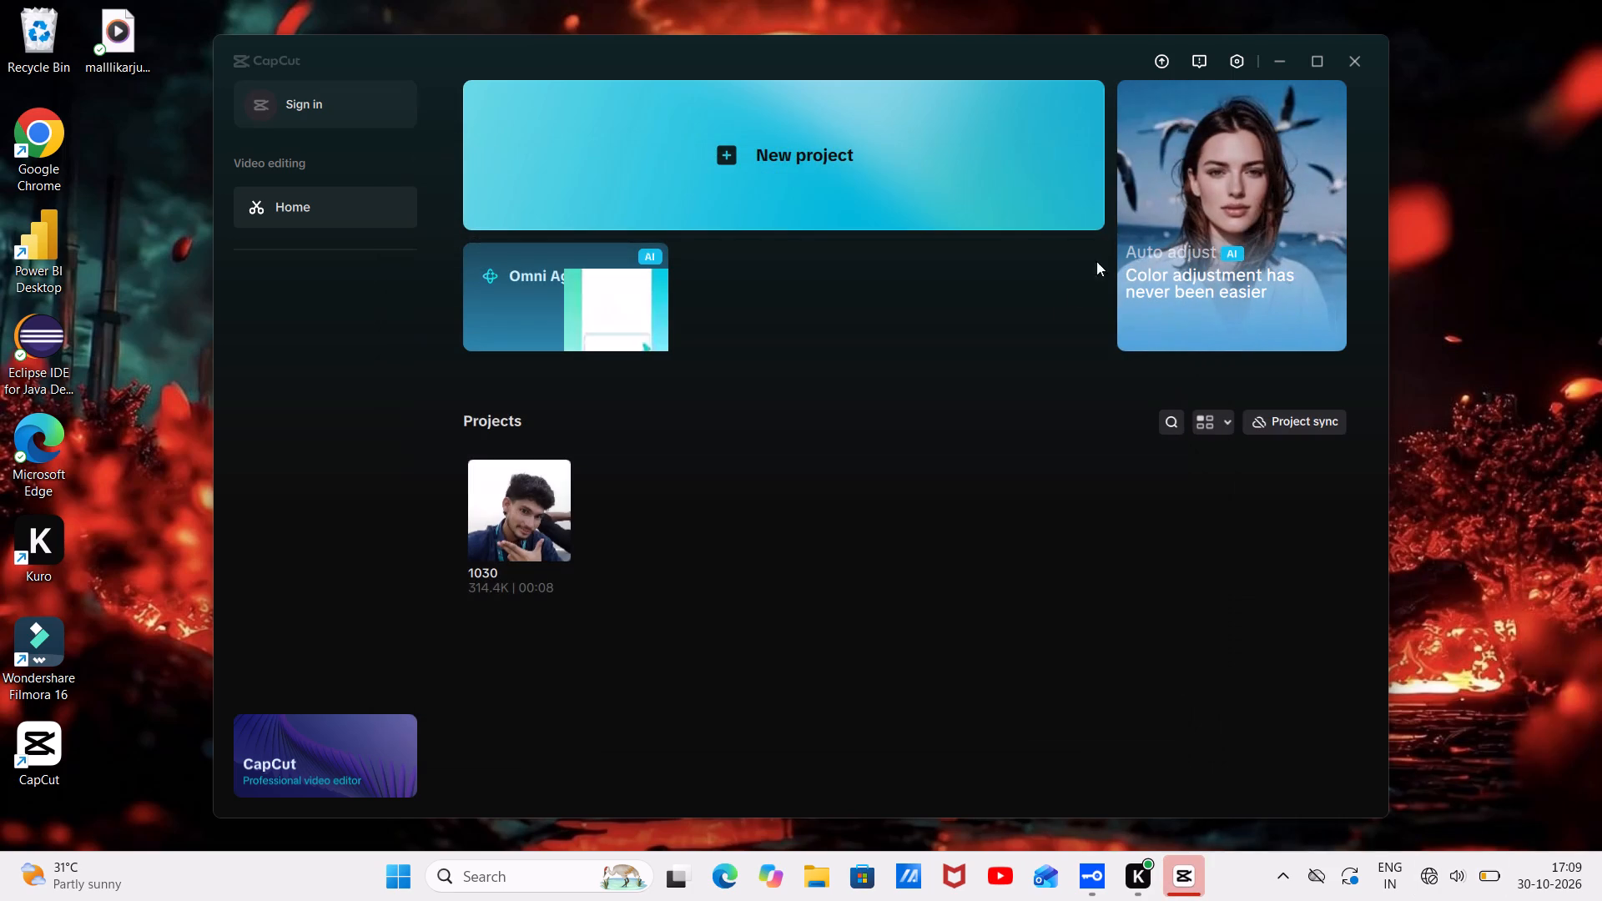
Connect the Wi-Fi to the realme NARZO 90x 5G E0BA network and return to the CapCut home screen.
click(1430, 869)
click(1317, 462)
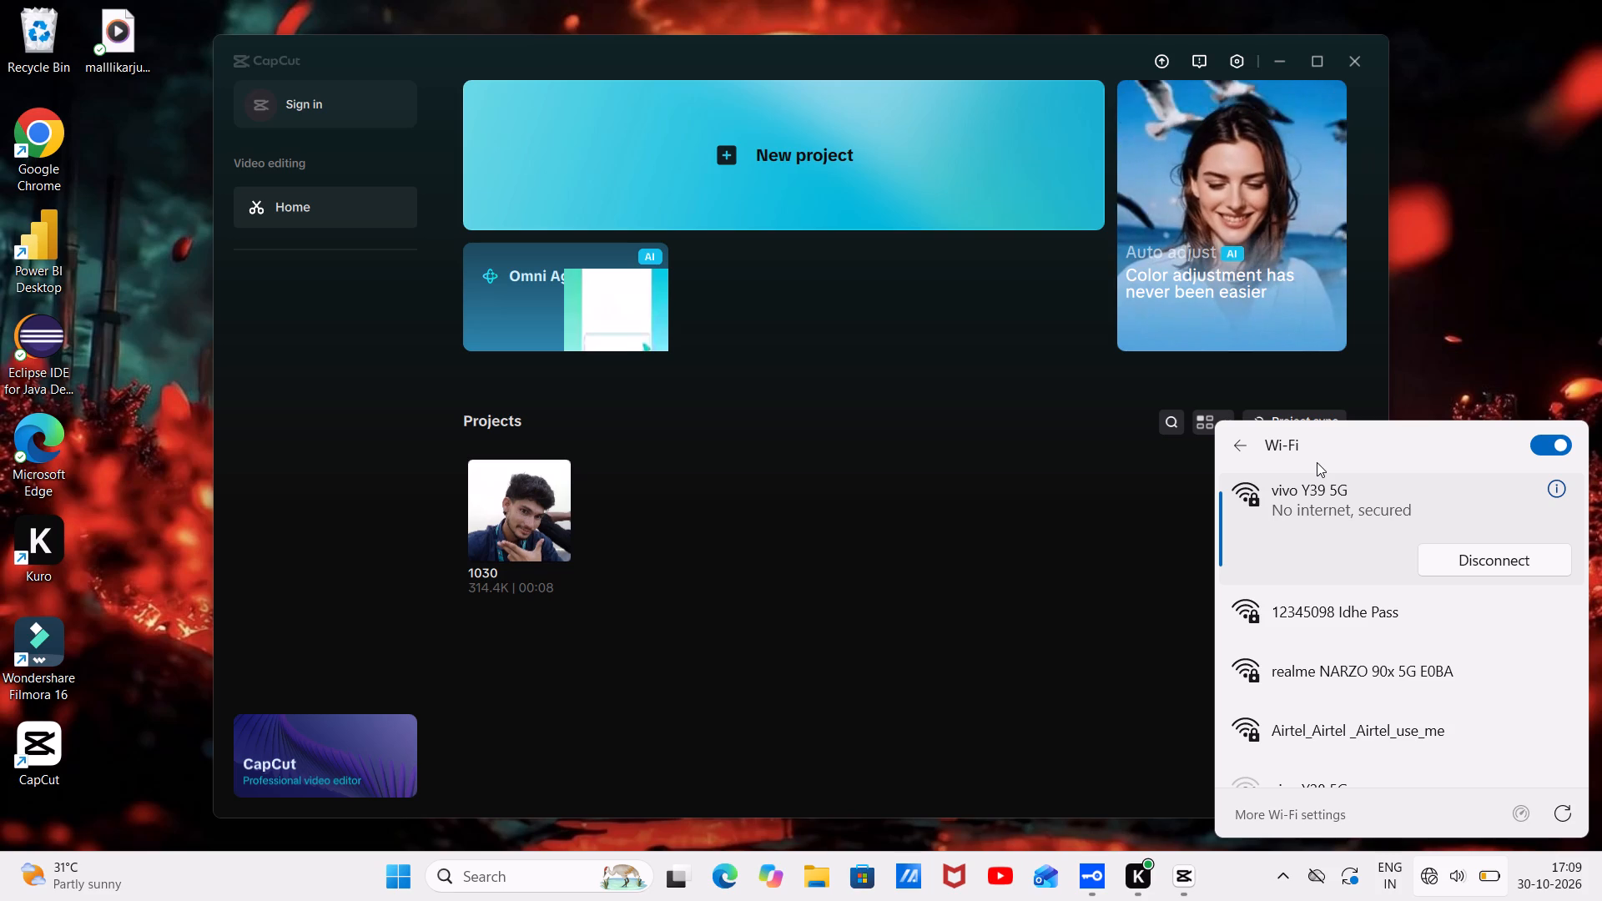
click(1403, 677)
click(1453, 711)
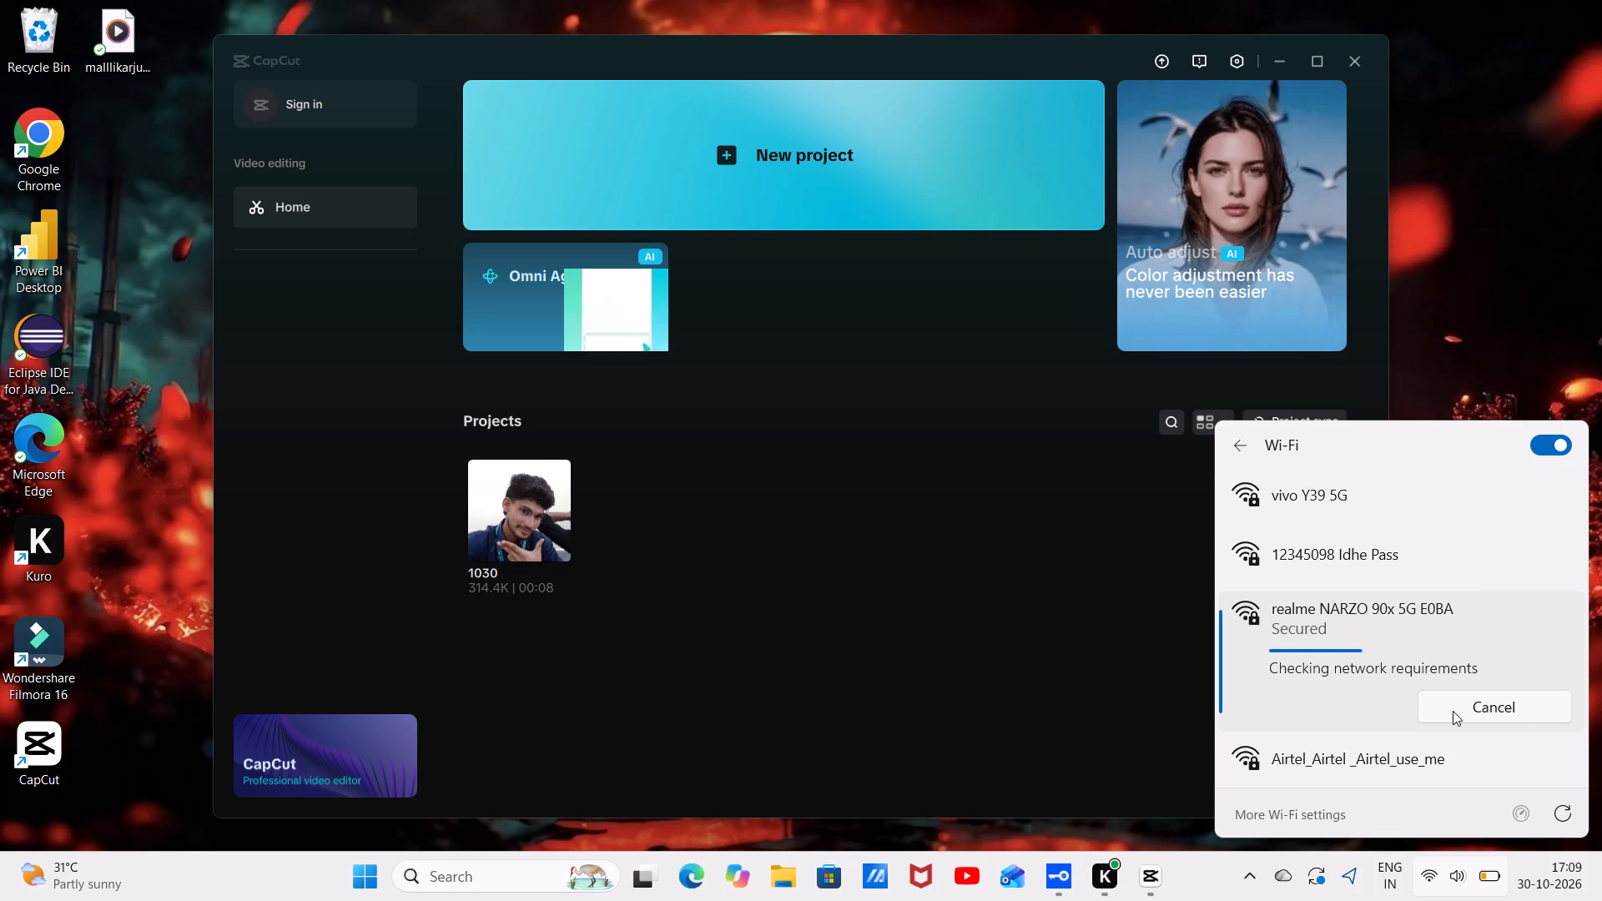
click(1010, 585)
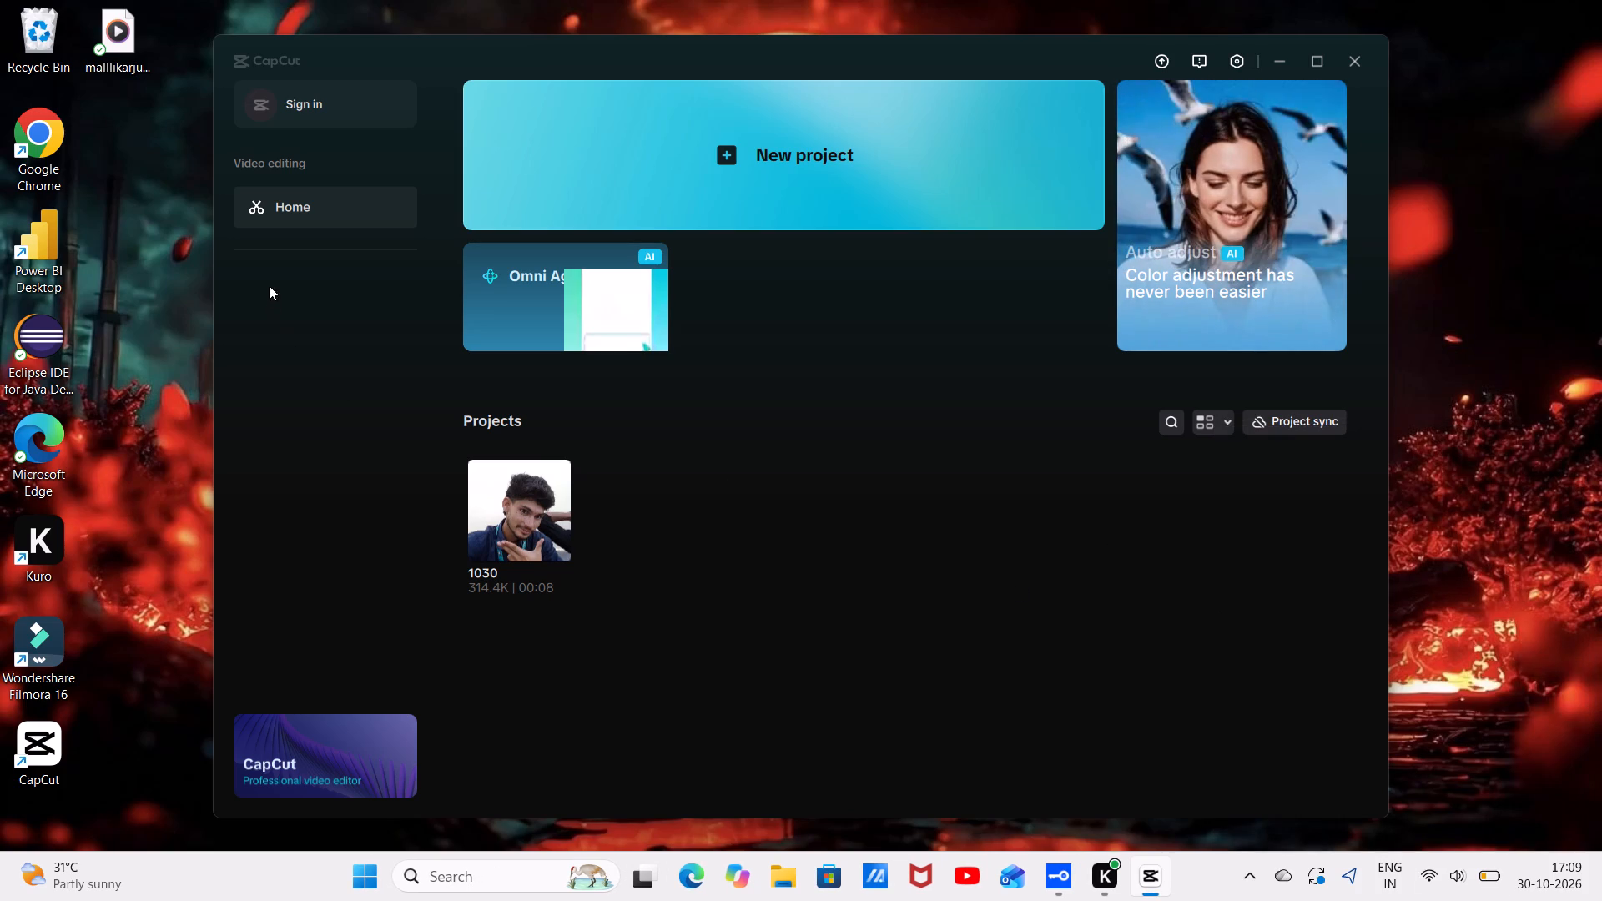
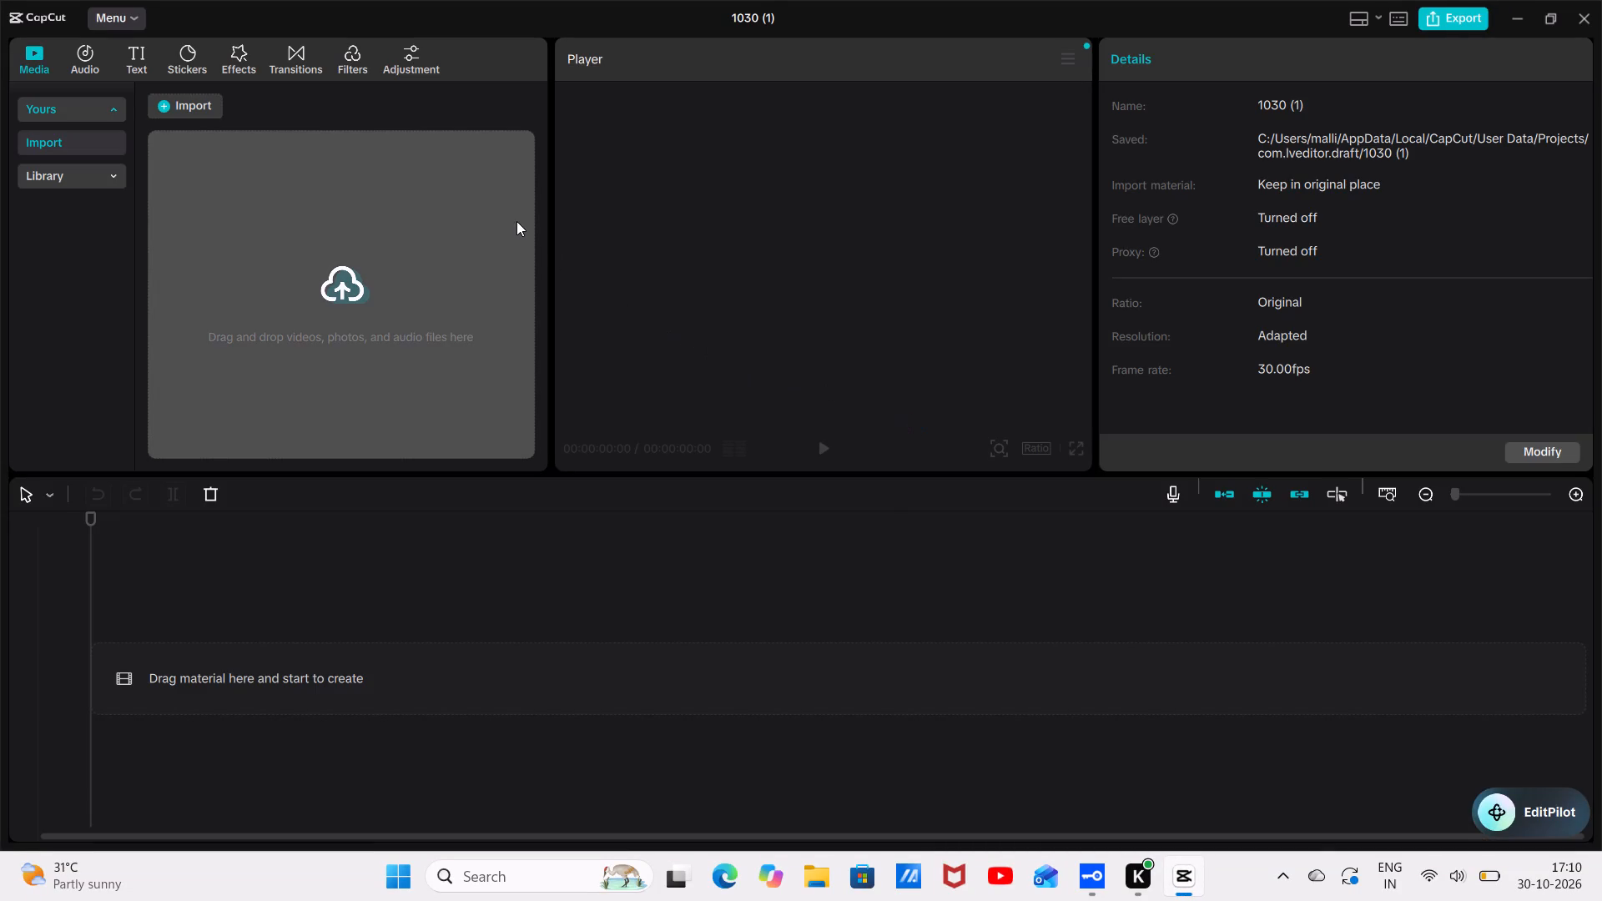
Open the media file selection dialog for importing material into the empty project.
double_click(349, 269)
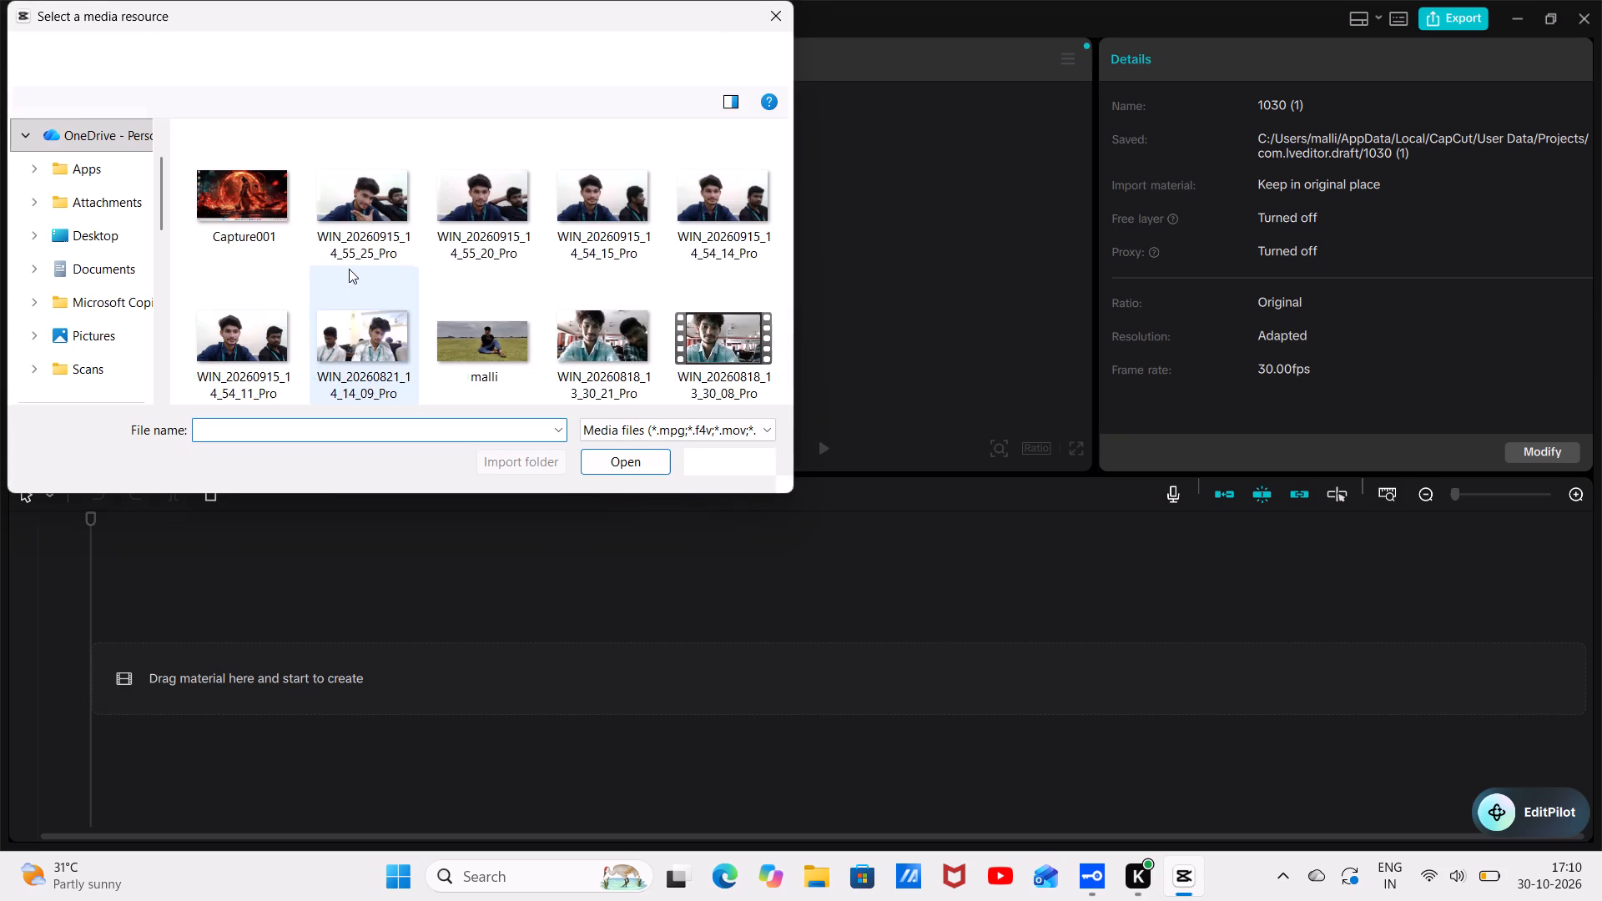
Import the image WIN_20260915_14_55_25_Pro from the Gallery folder into the project media.
click(276, 206)
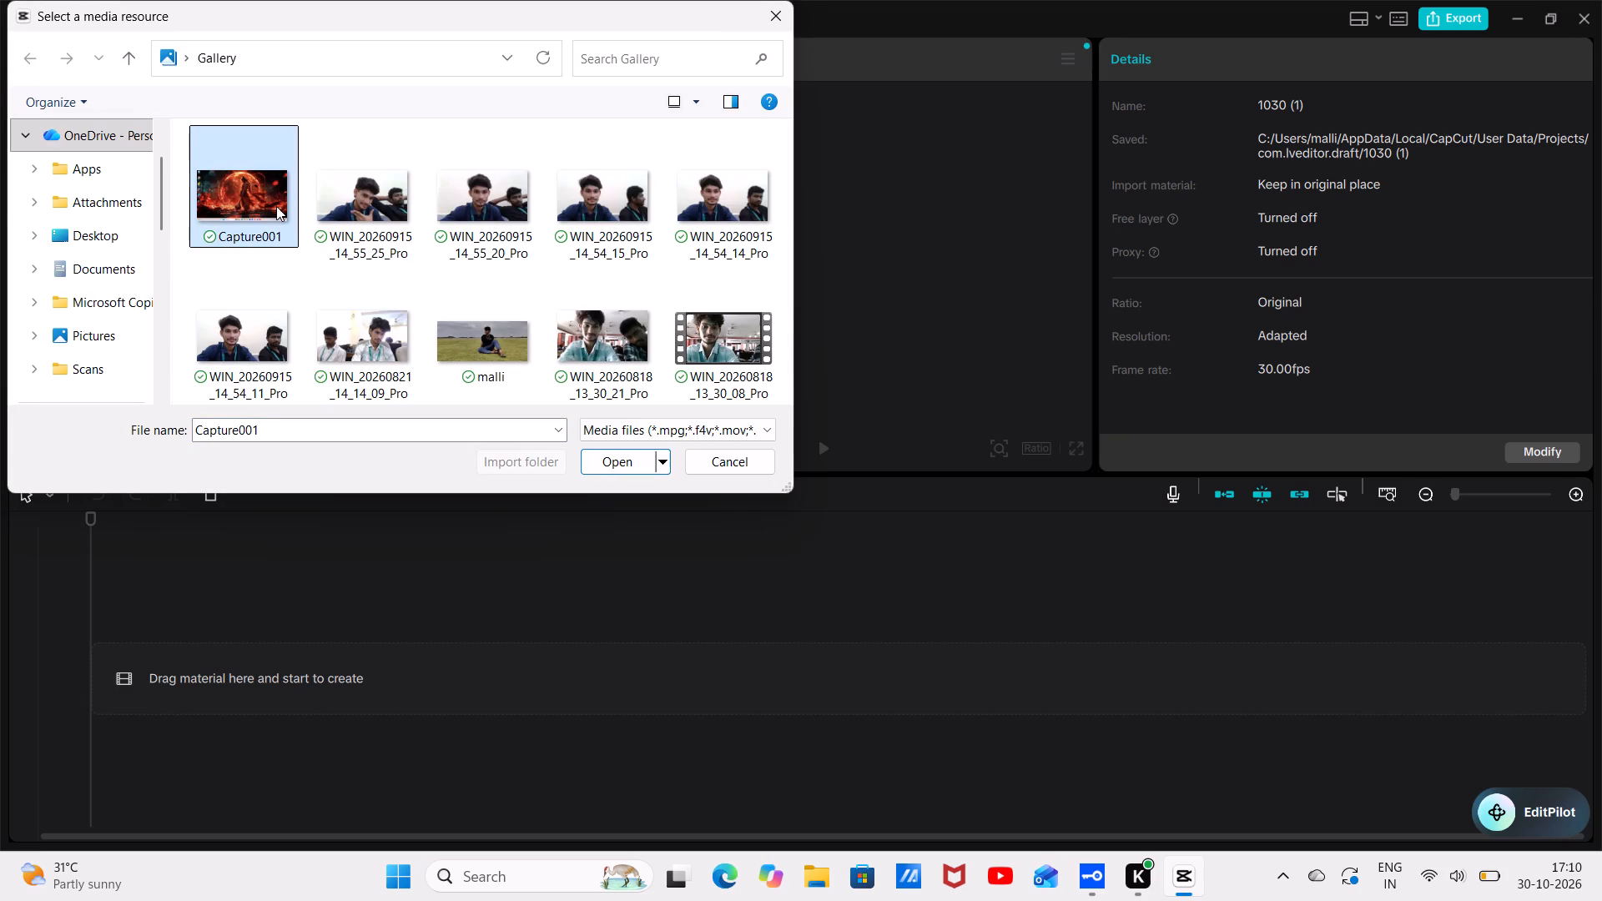
click(386, 185)
double_click(386, 185)
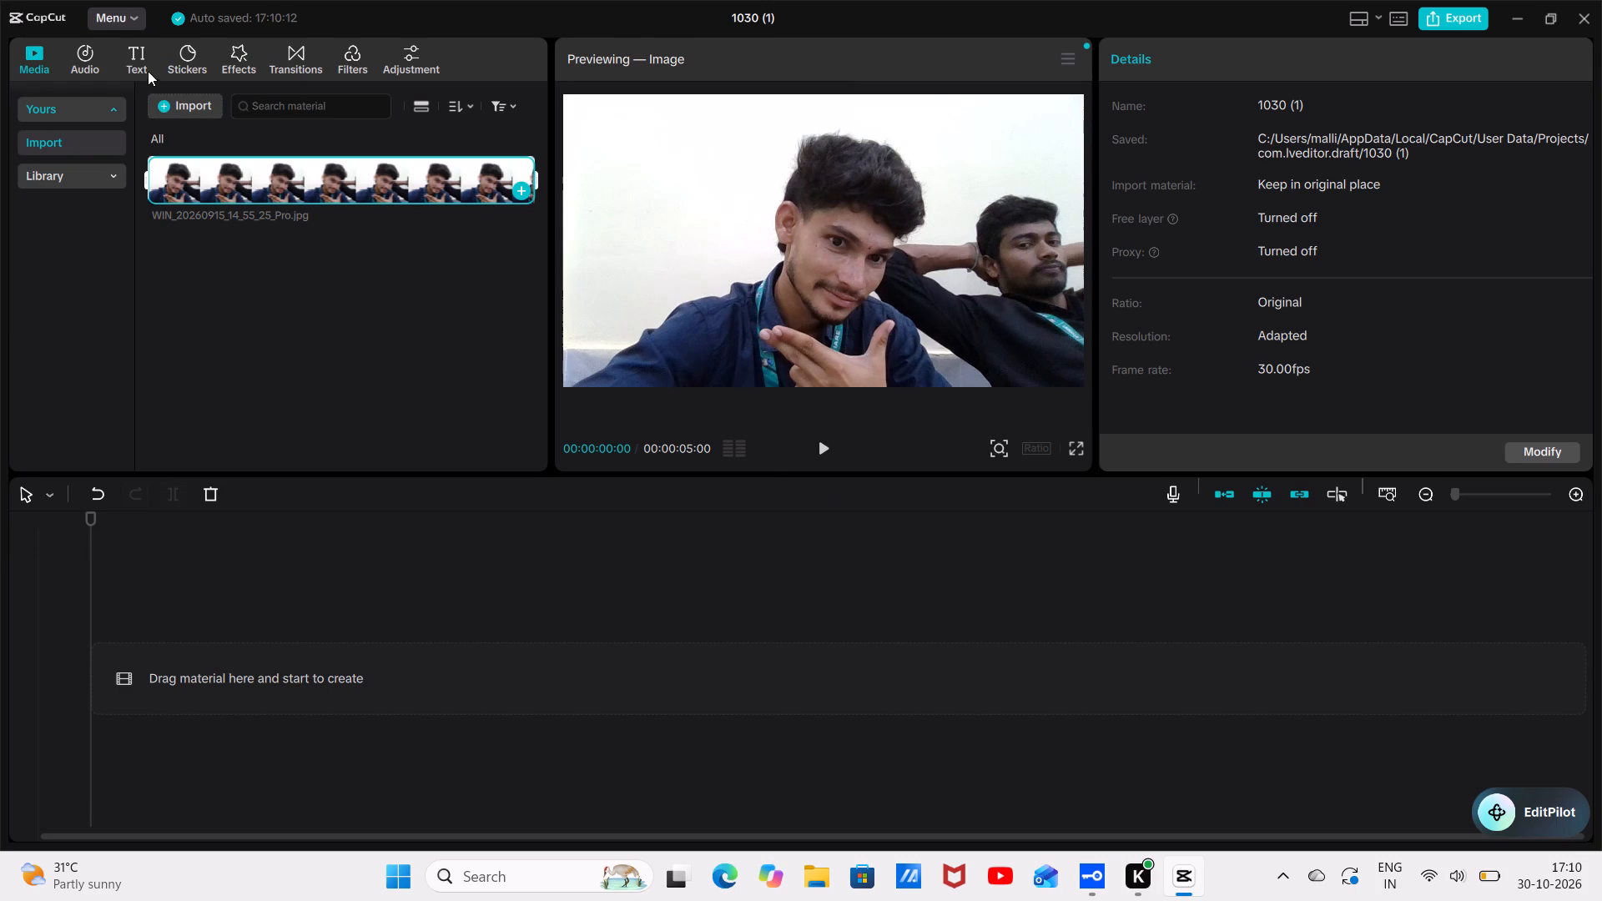
Open the video effects library and try to reload its contents.
click(237, 63)
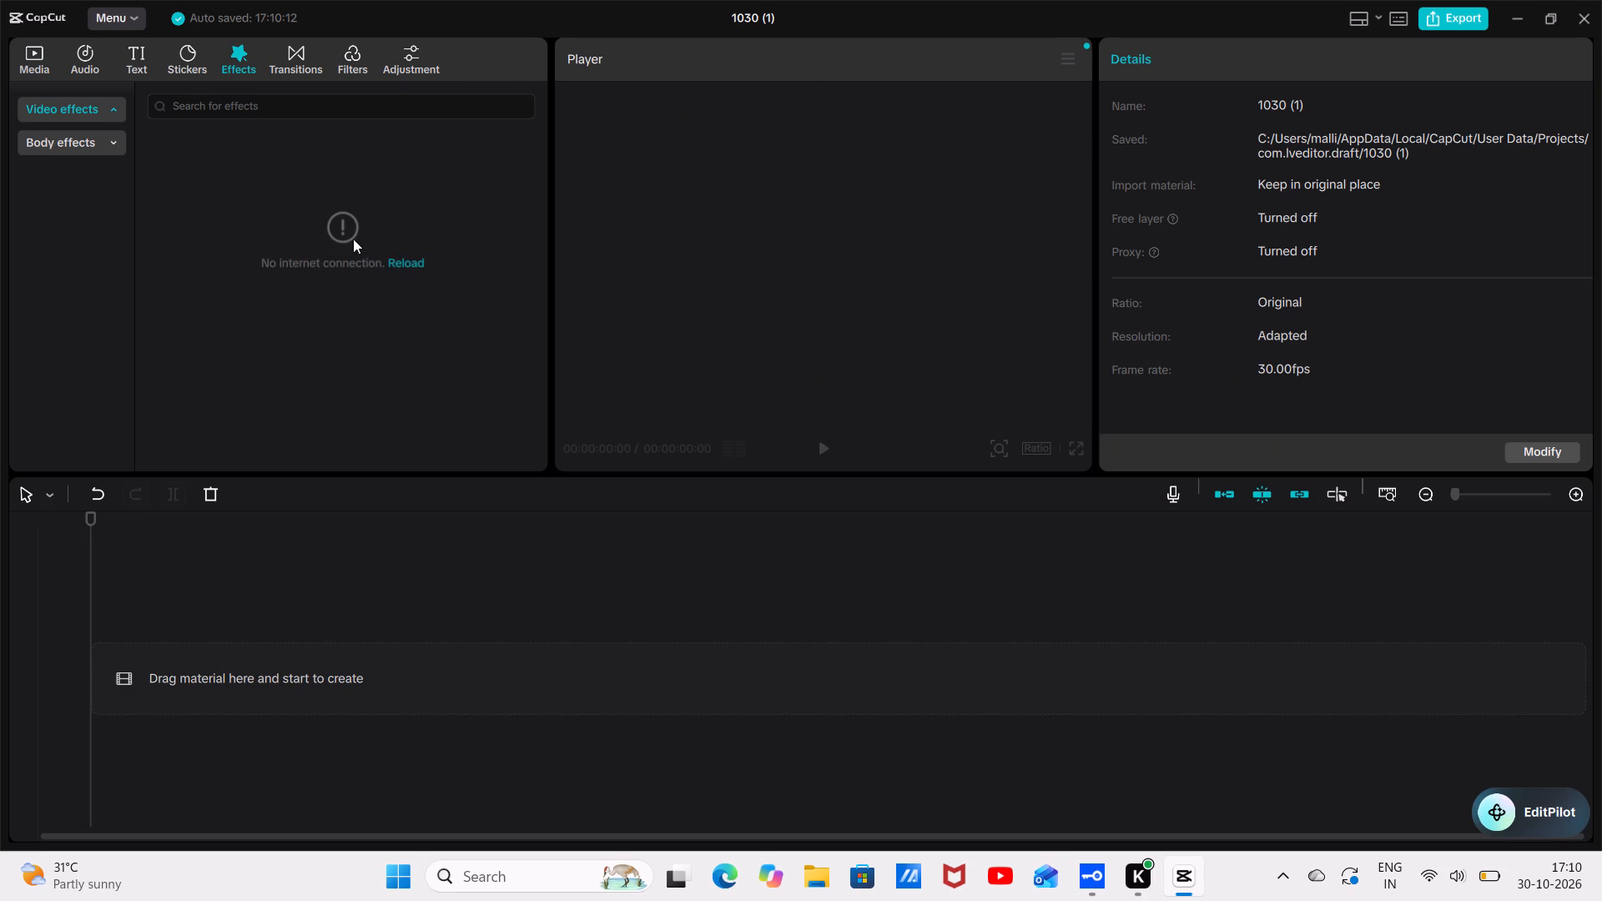
click(353, 239)
click(335, 224)
click(410, 263)
click(1038, 742)
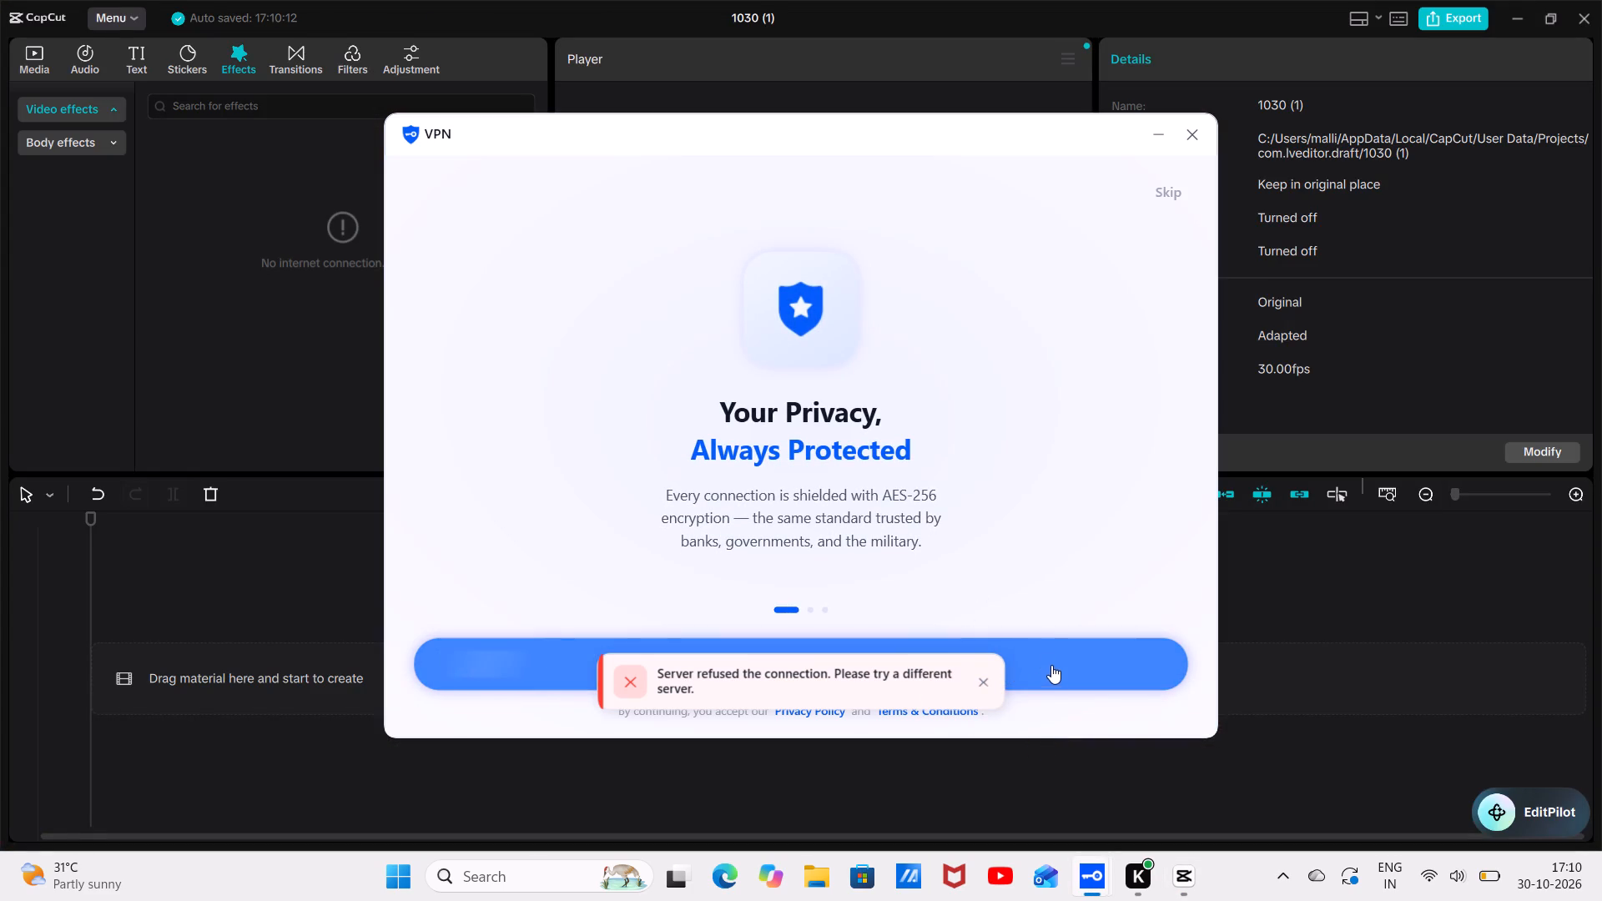
In the VPN app, skip the introduction pages and minimize the window, keeping the Optimal Location connection active.
click(1053, 668)
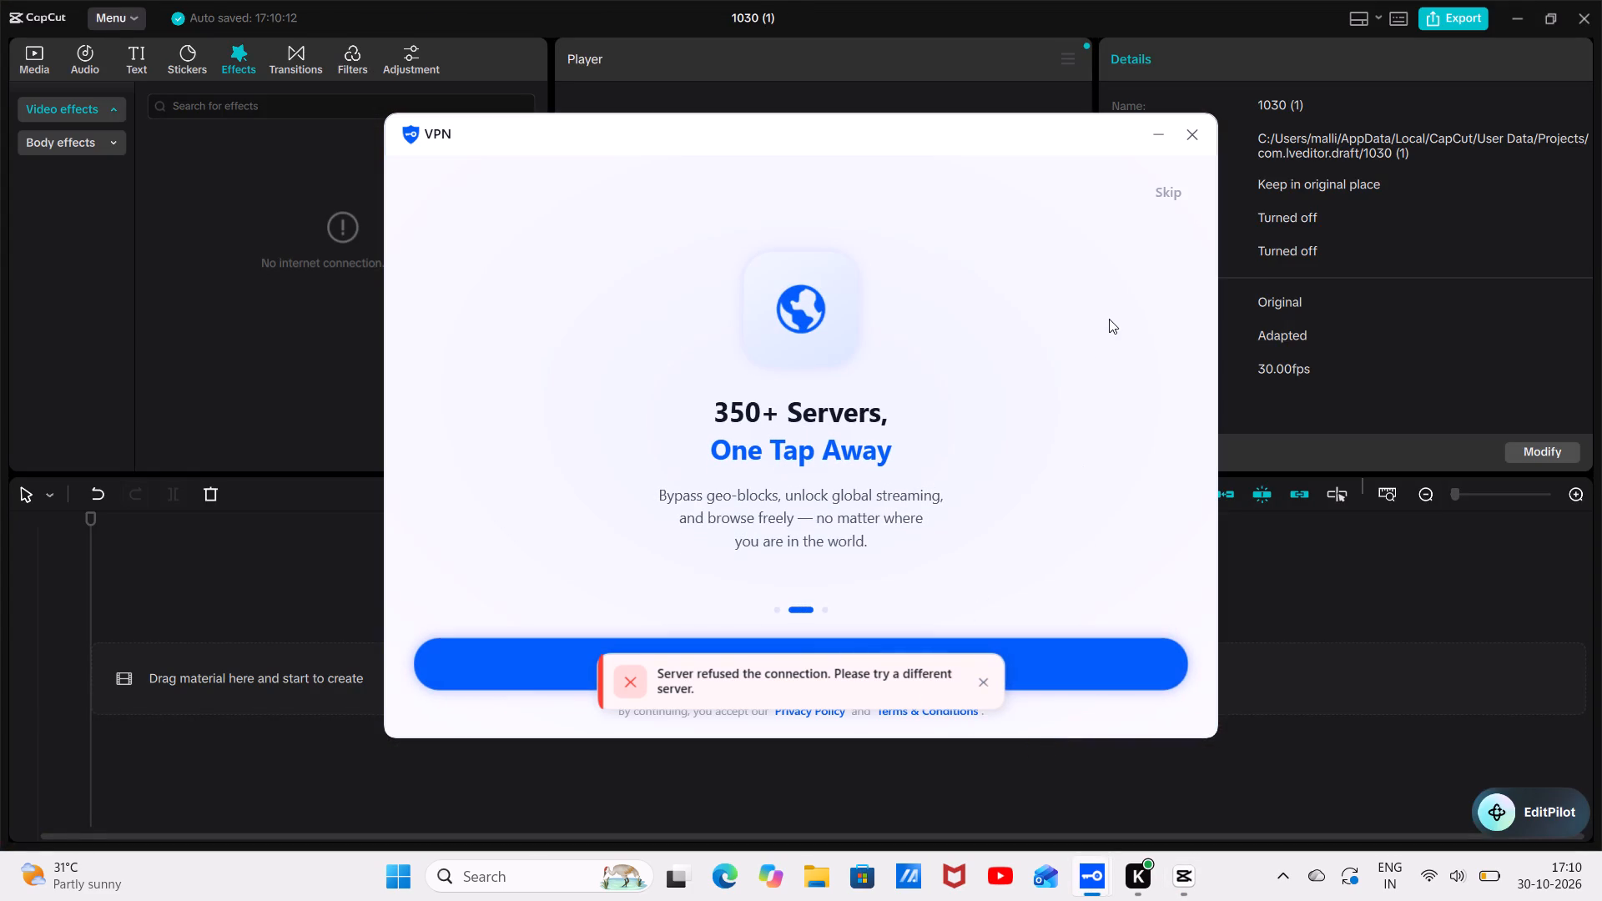
click(1169, 187)
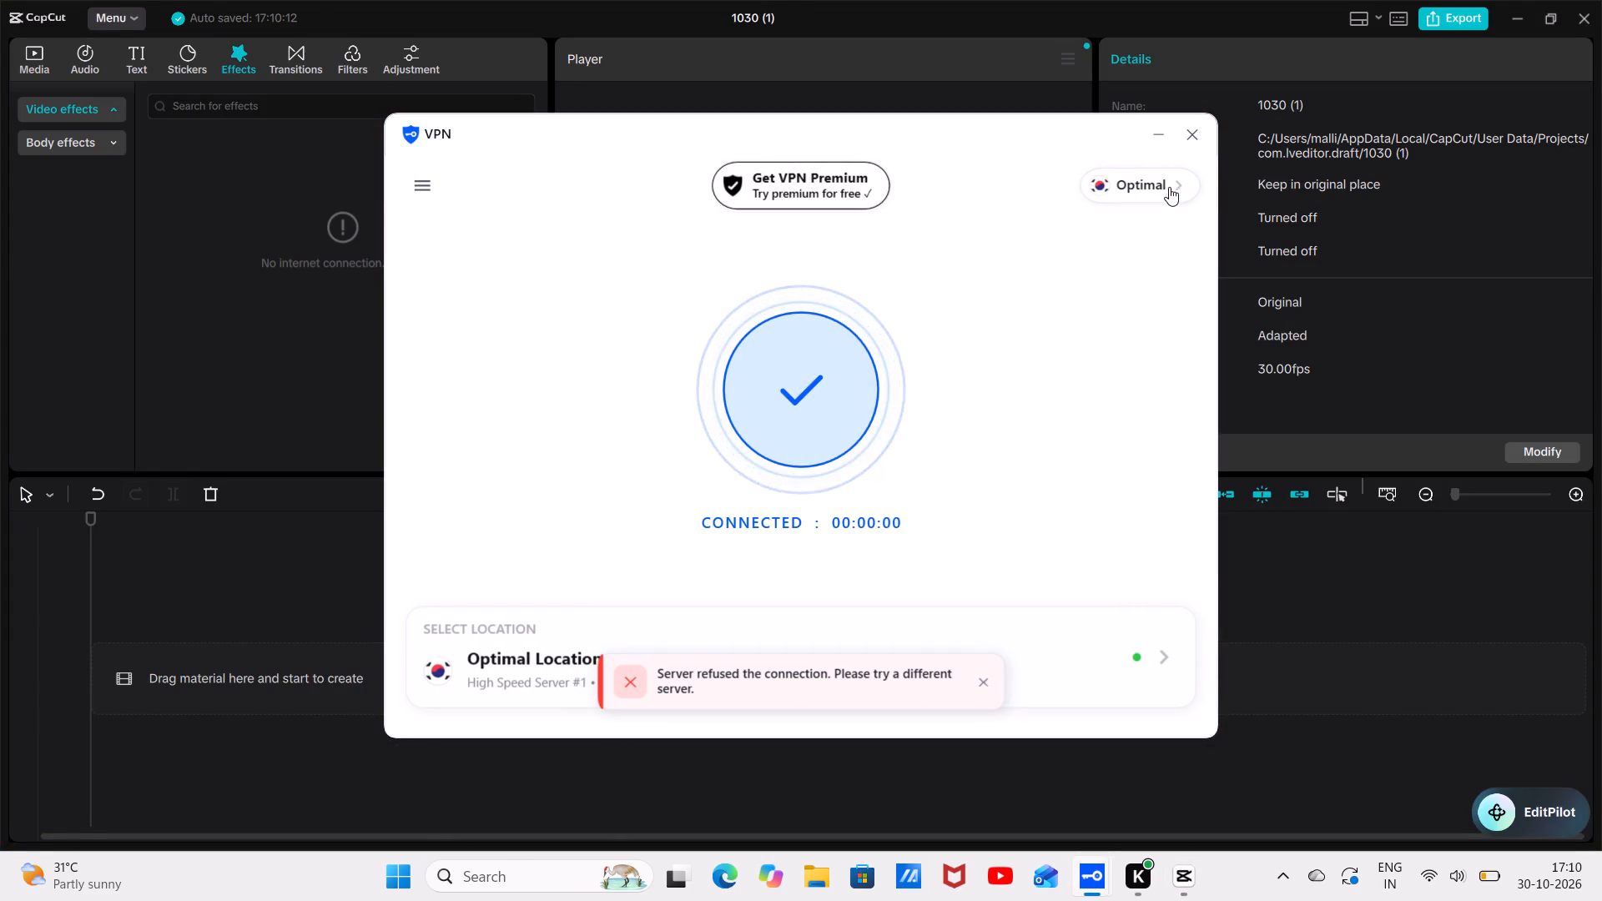
click(859, 399)
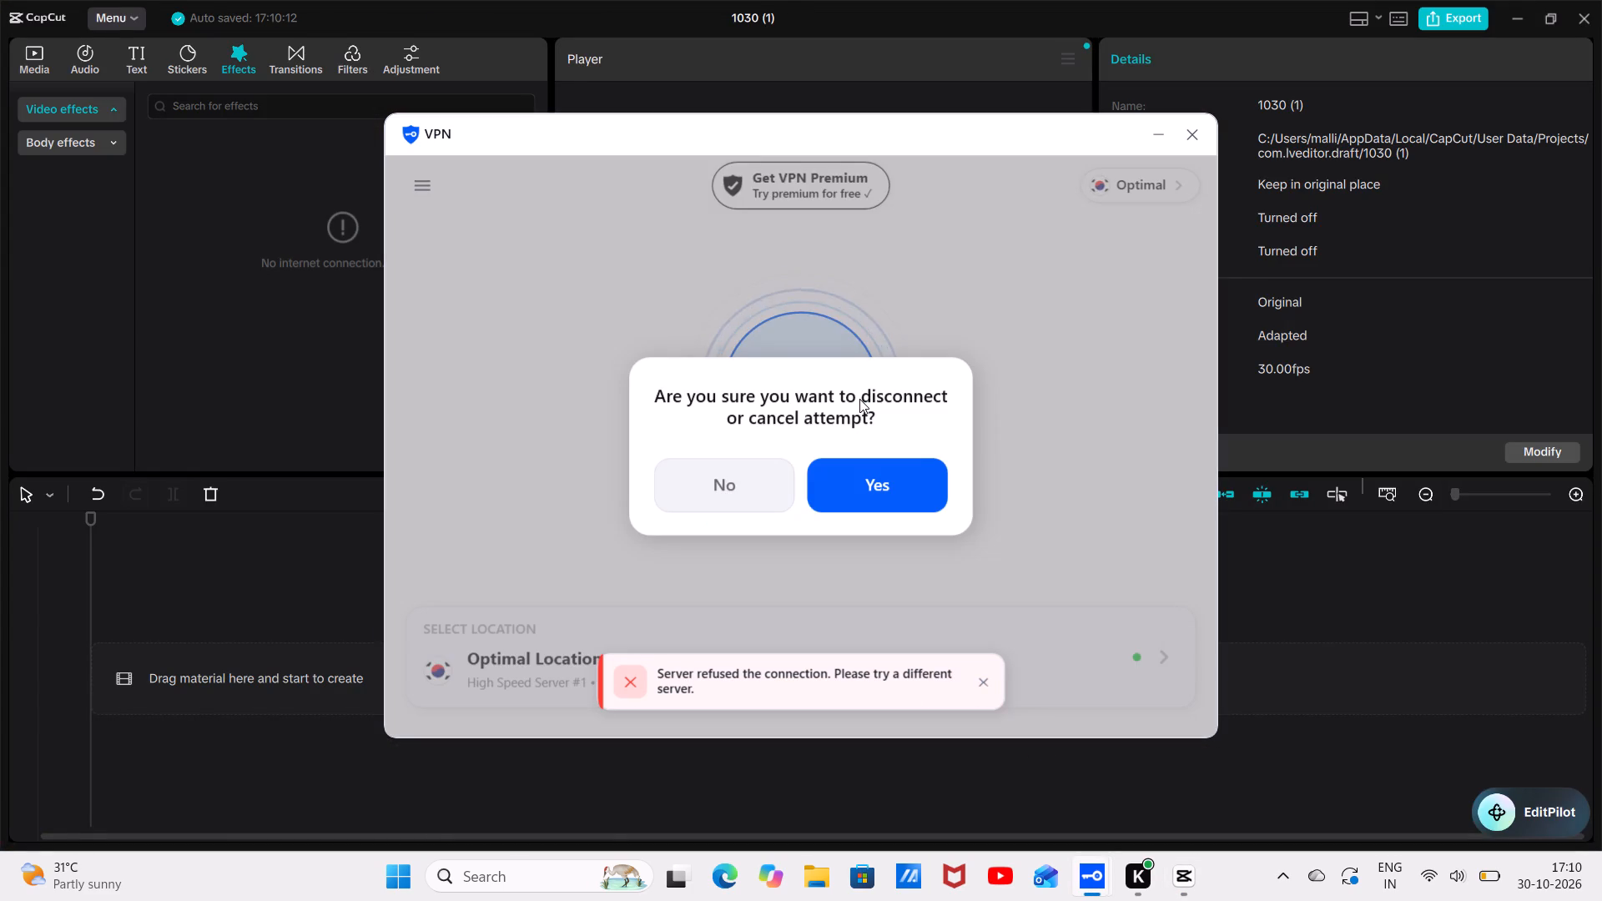
click(741, 480)
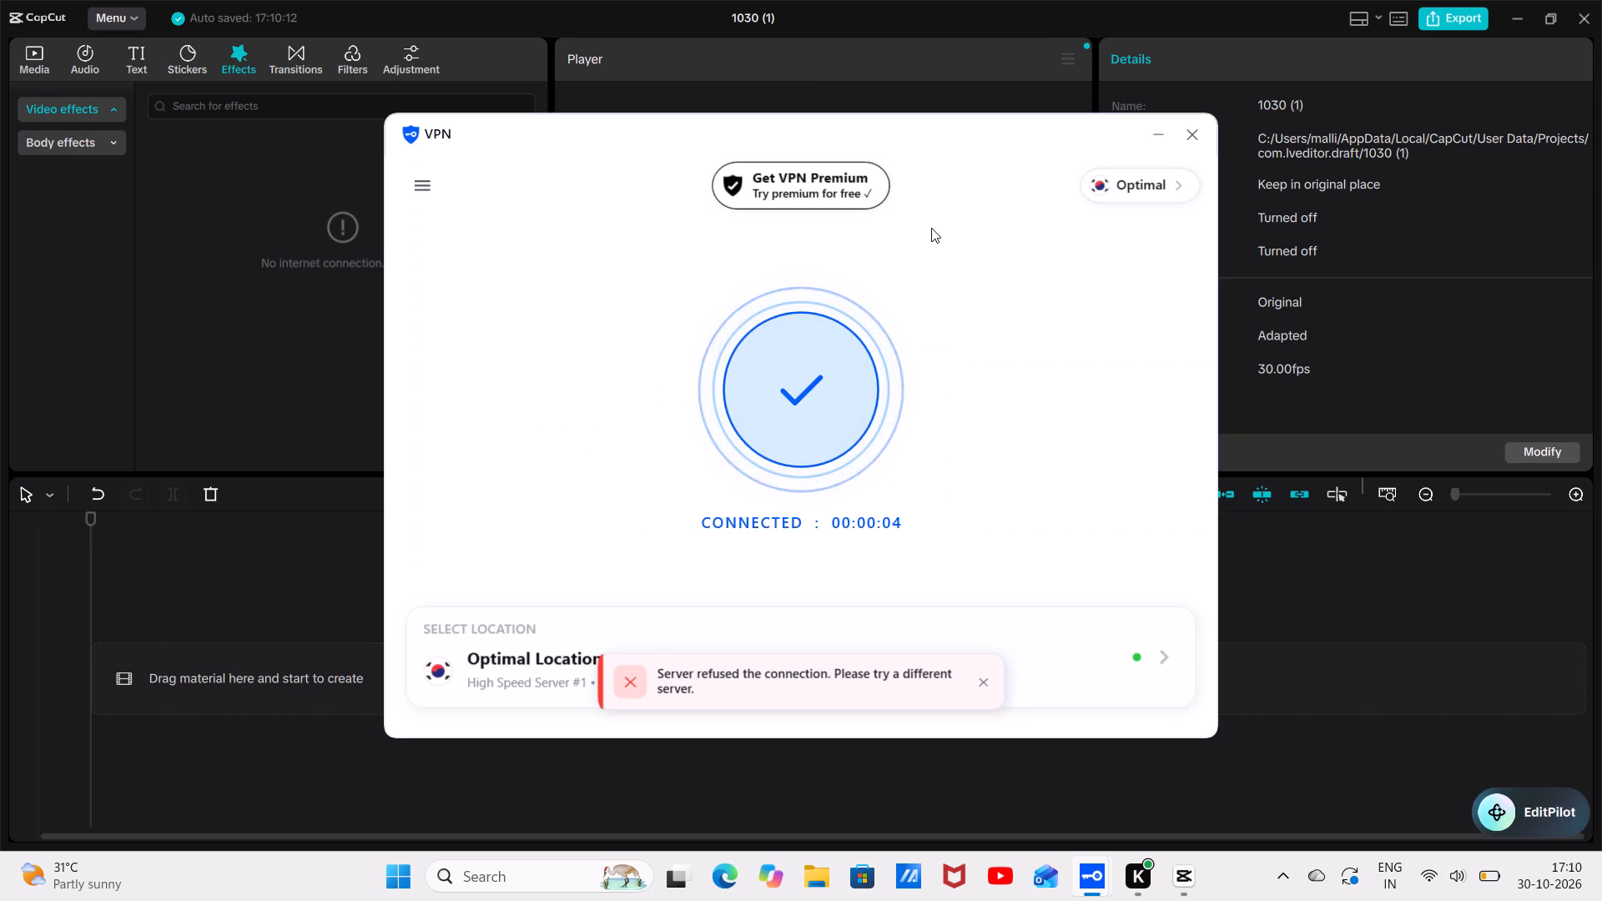
click(1159, 124)
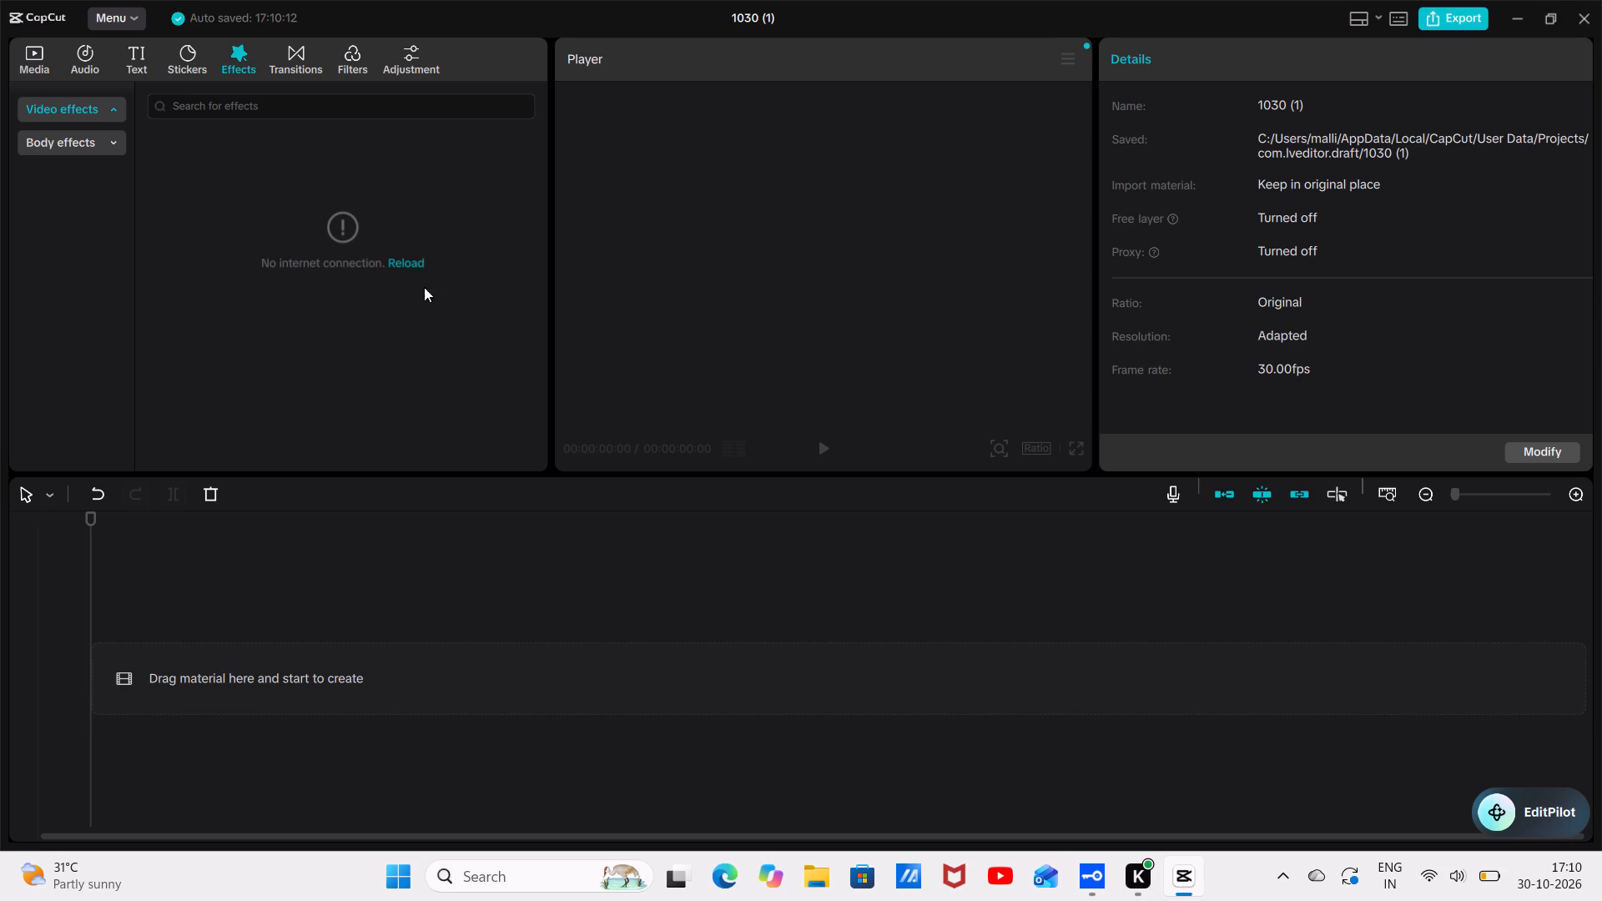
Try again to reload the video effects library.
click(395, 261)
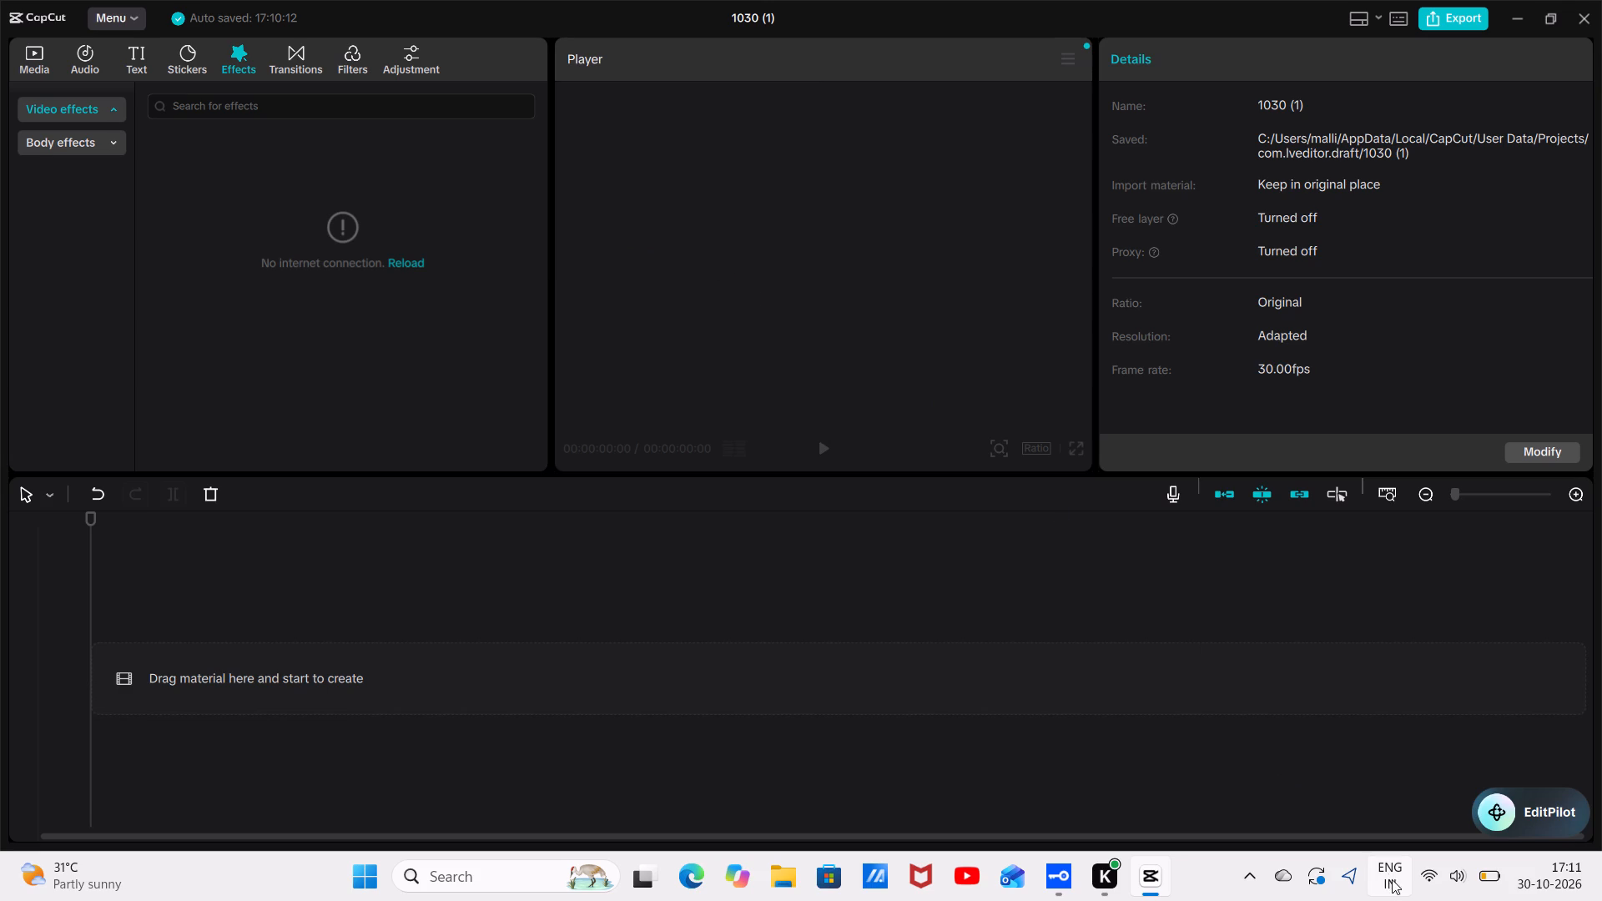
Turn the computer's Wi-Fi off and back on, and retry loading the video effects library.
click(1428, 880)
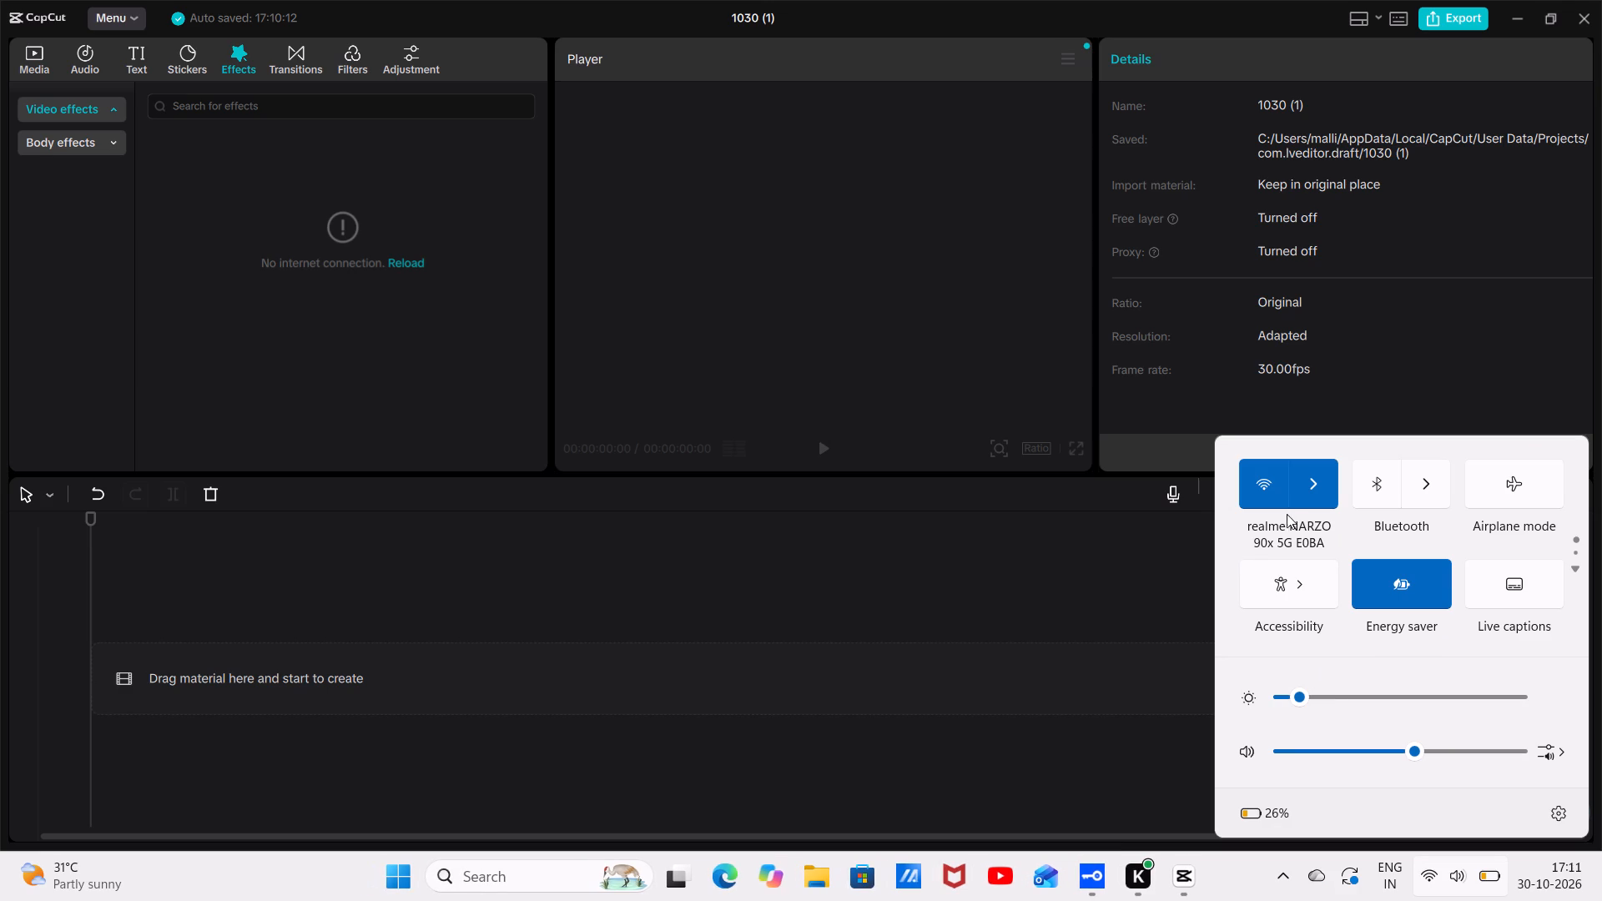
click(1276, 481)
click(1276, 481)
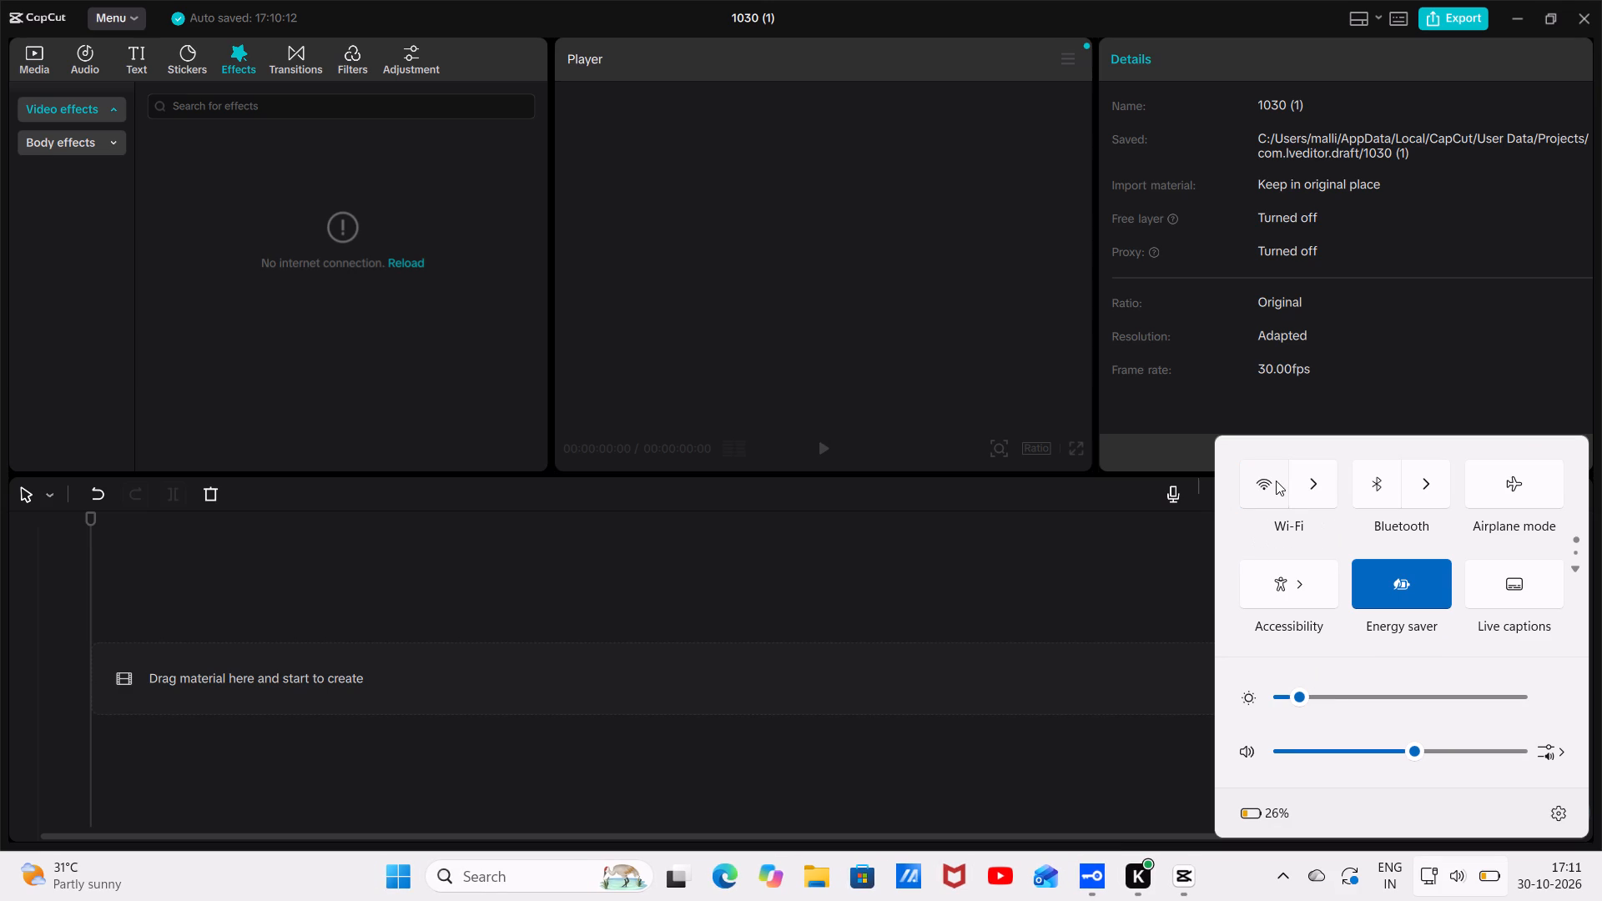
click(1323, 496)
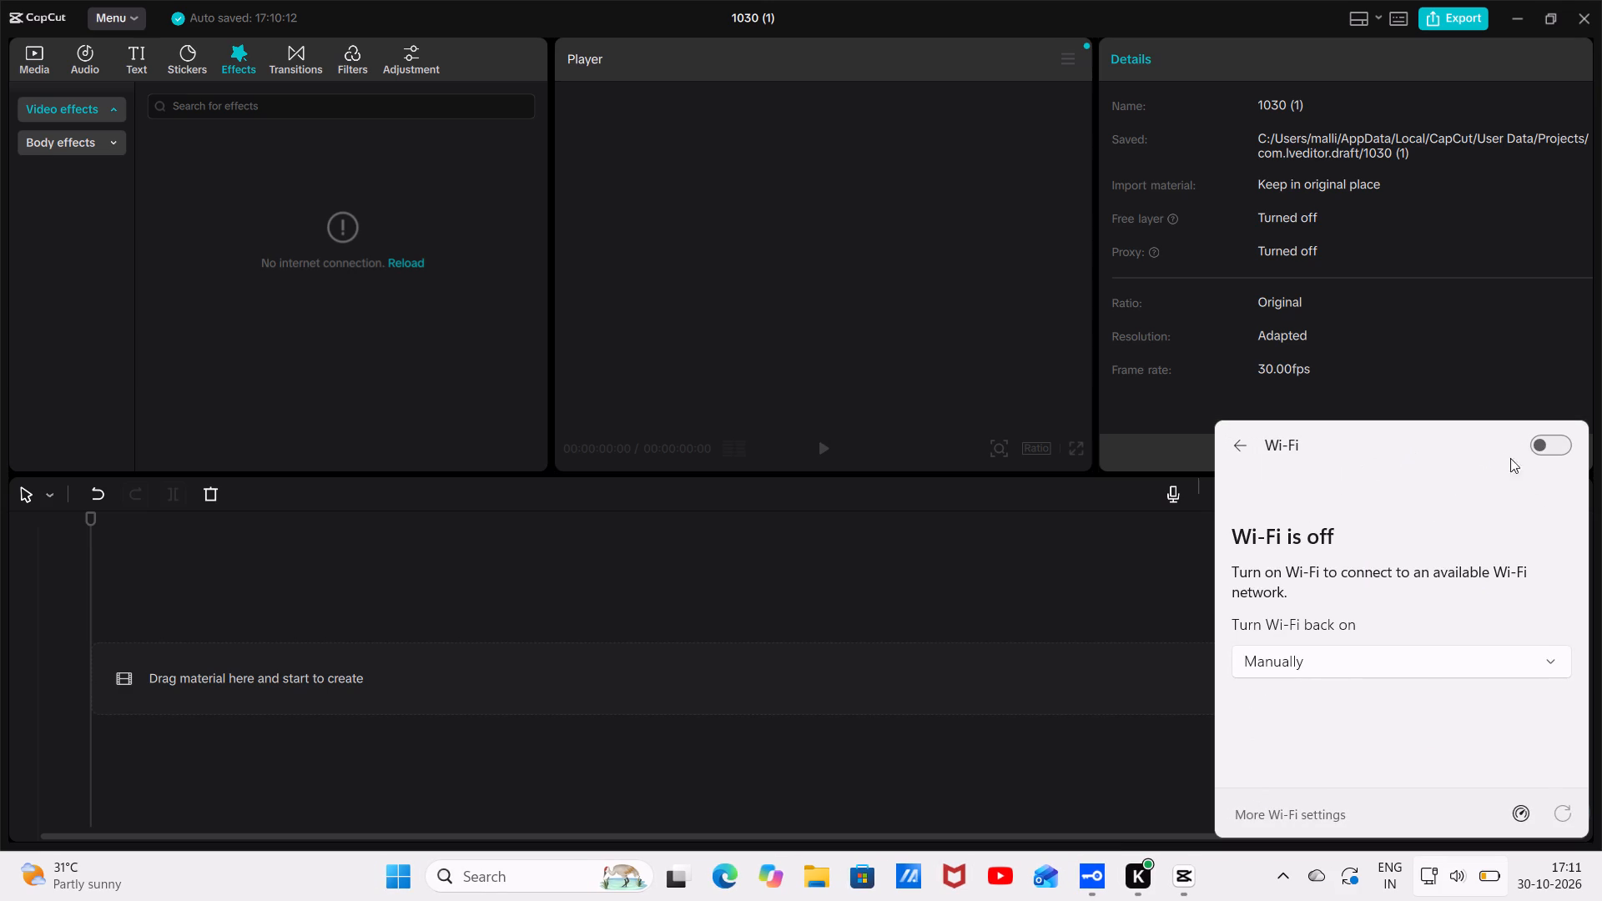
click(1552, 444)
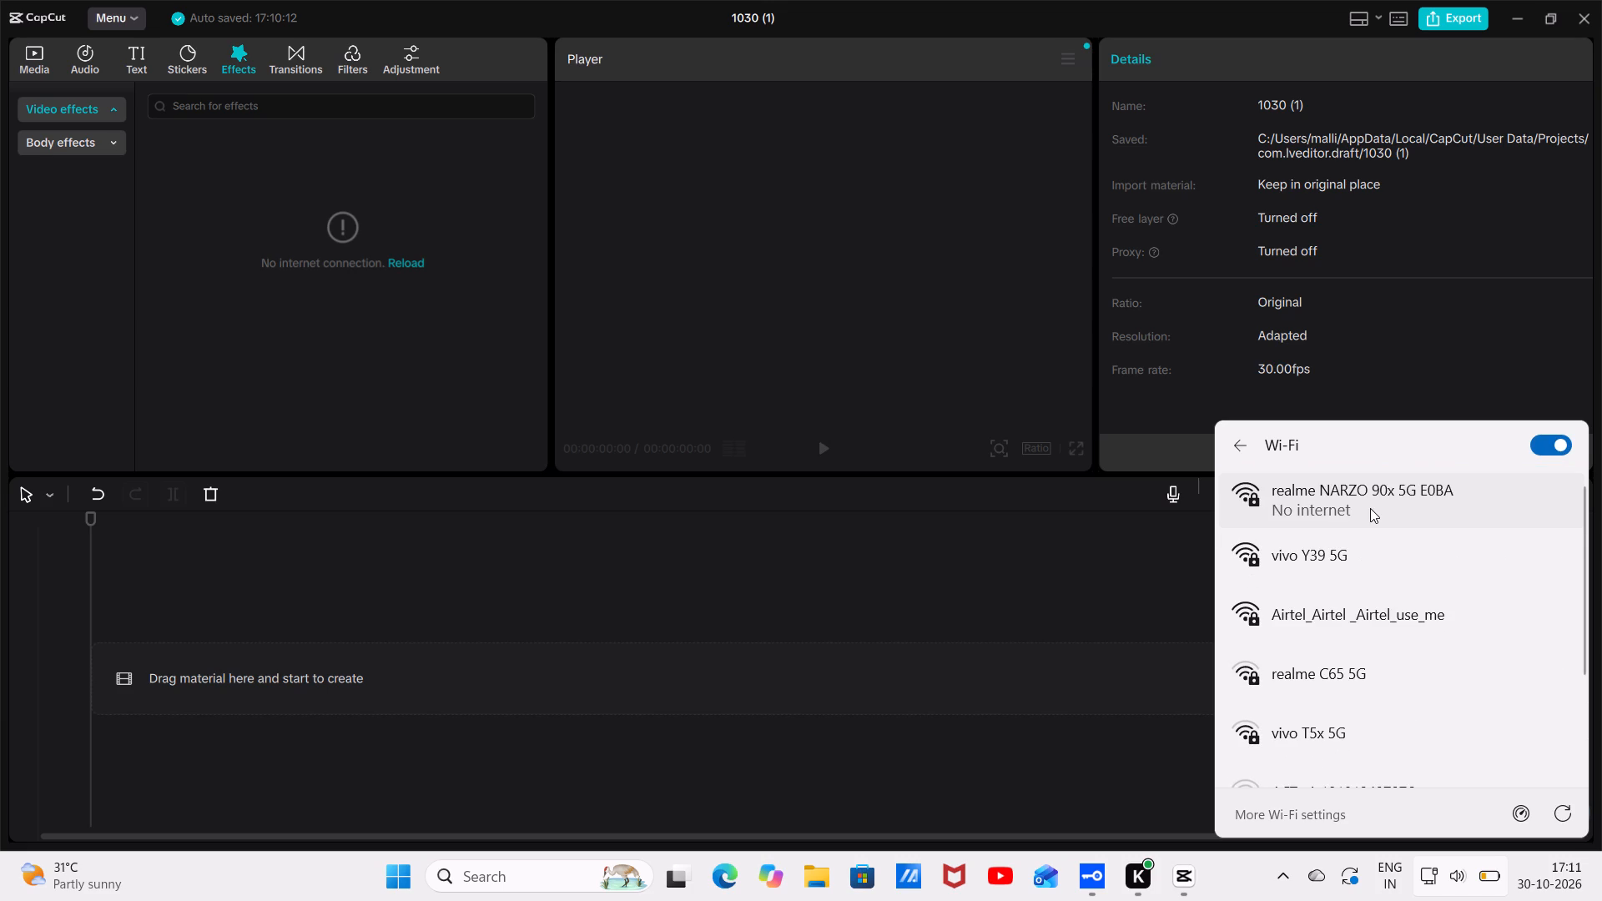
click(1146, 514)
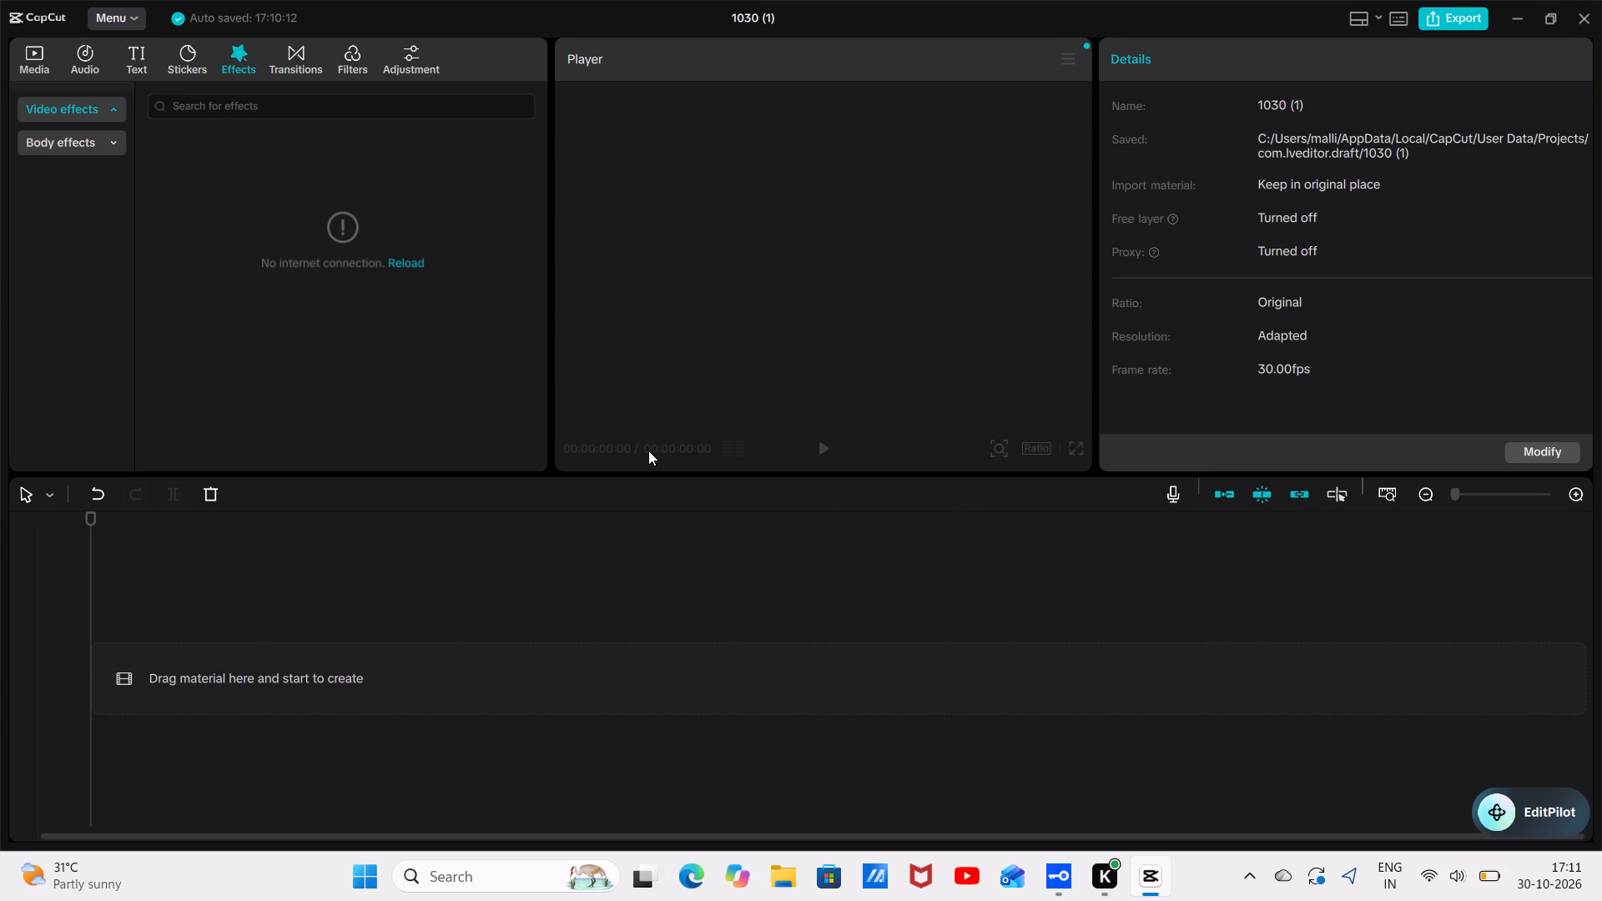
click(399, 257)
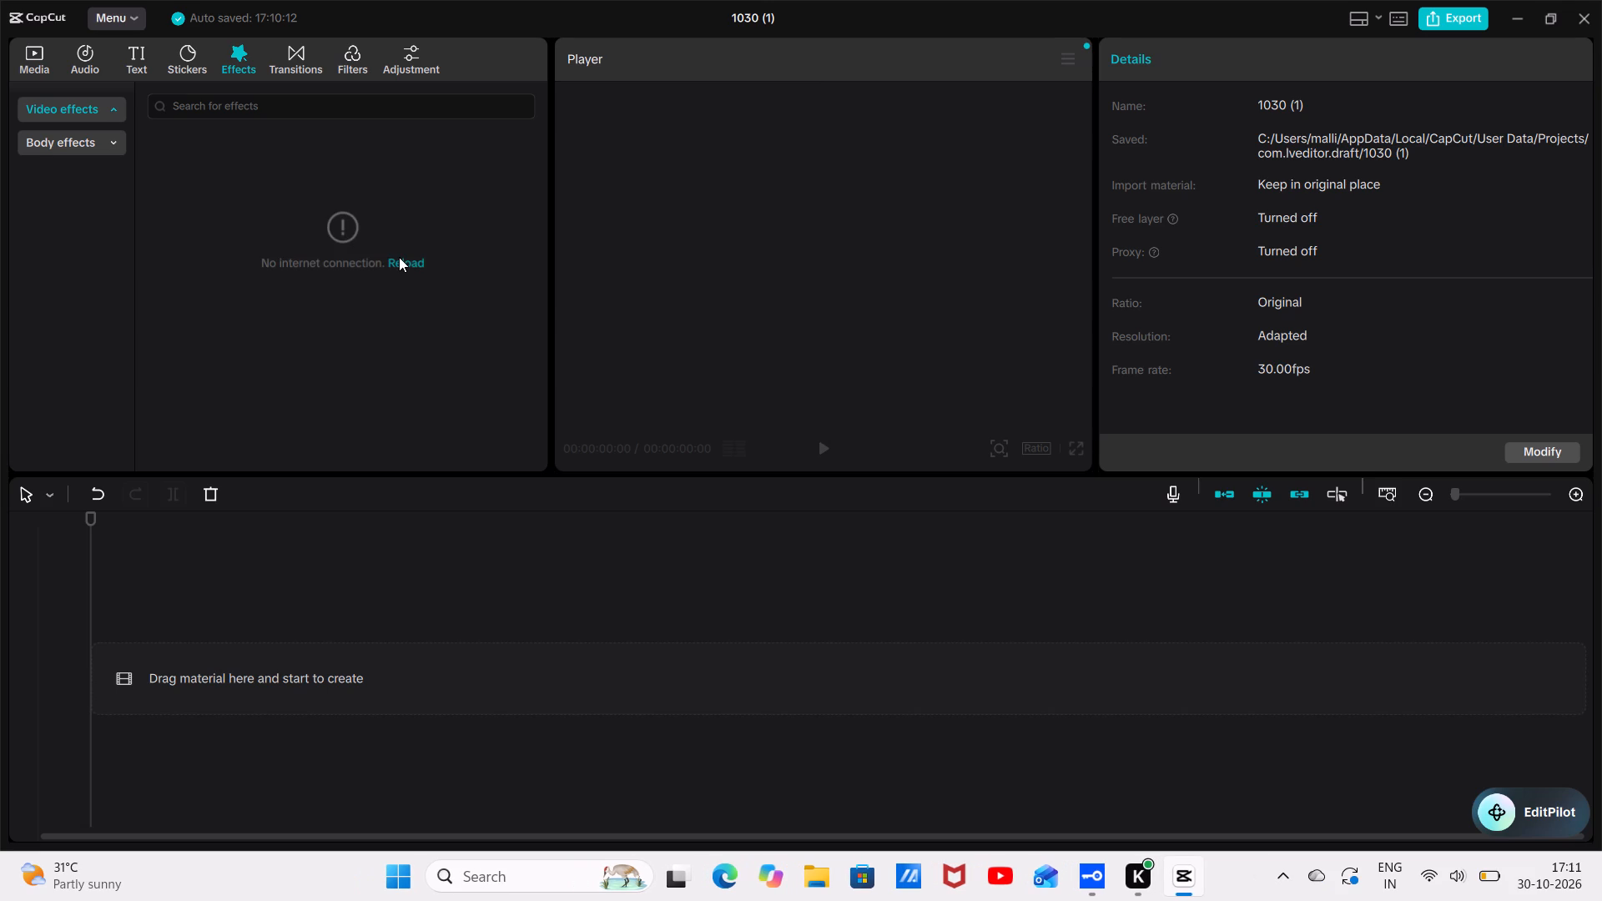
Switch back to the VPN app and open its settings page.
click(1096, 871)
click(1021, 770)
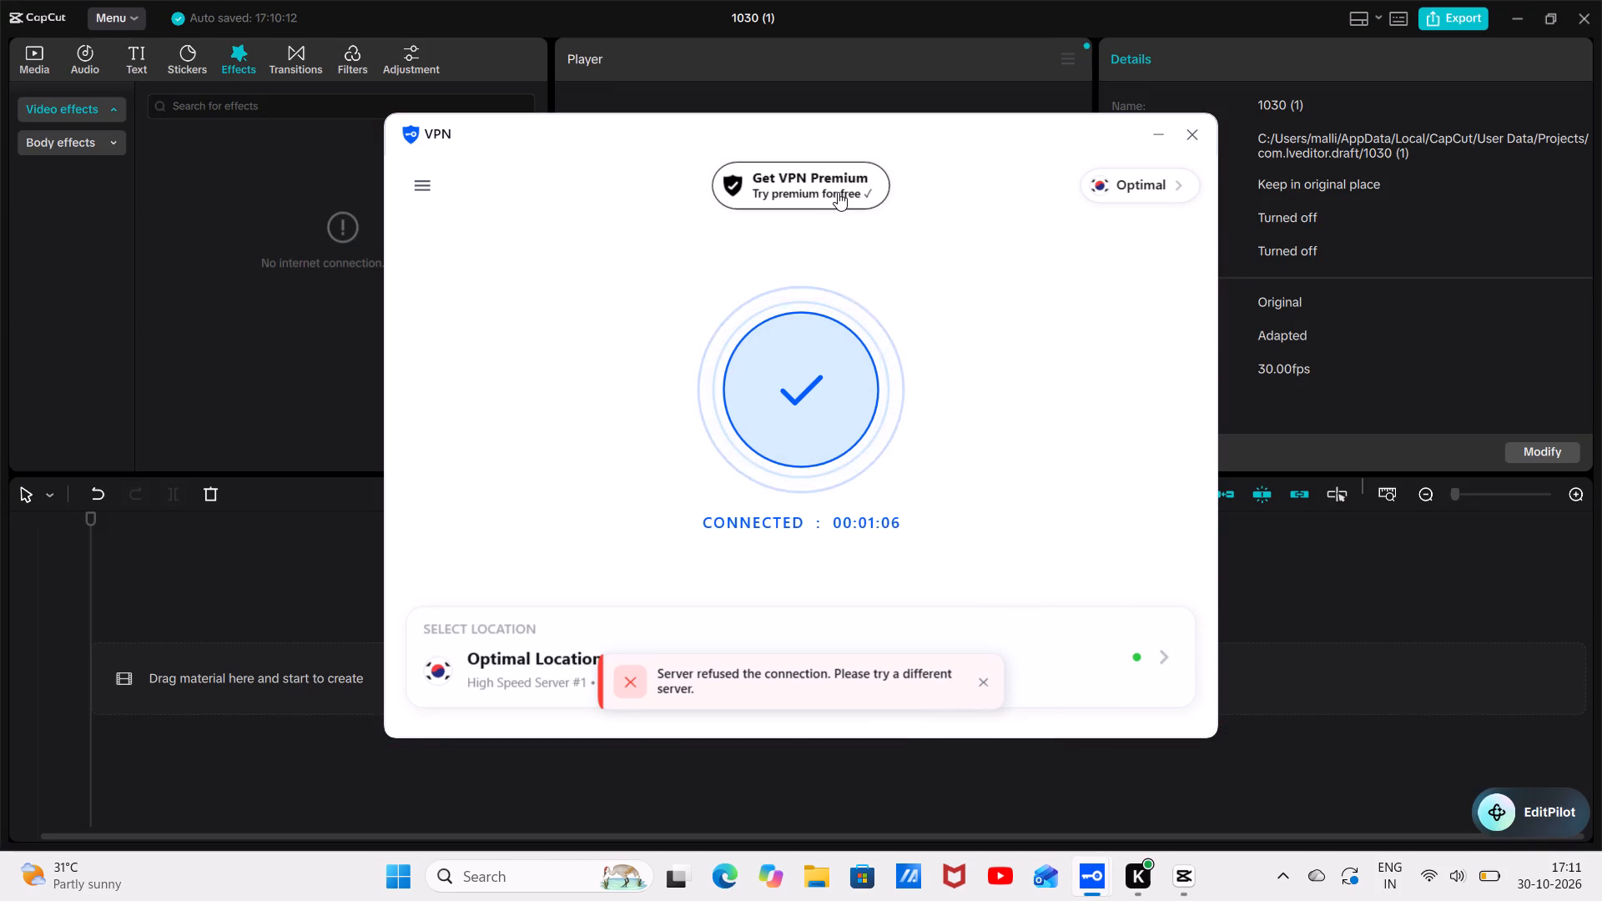
click(418, 180)
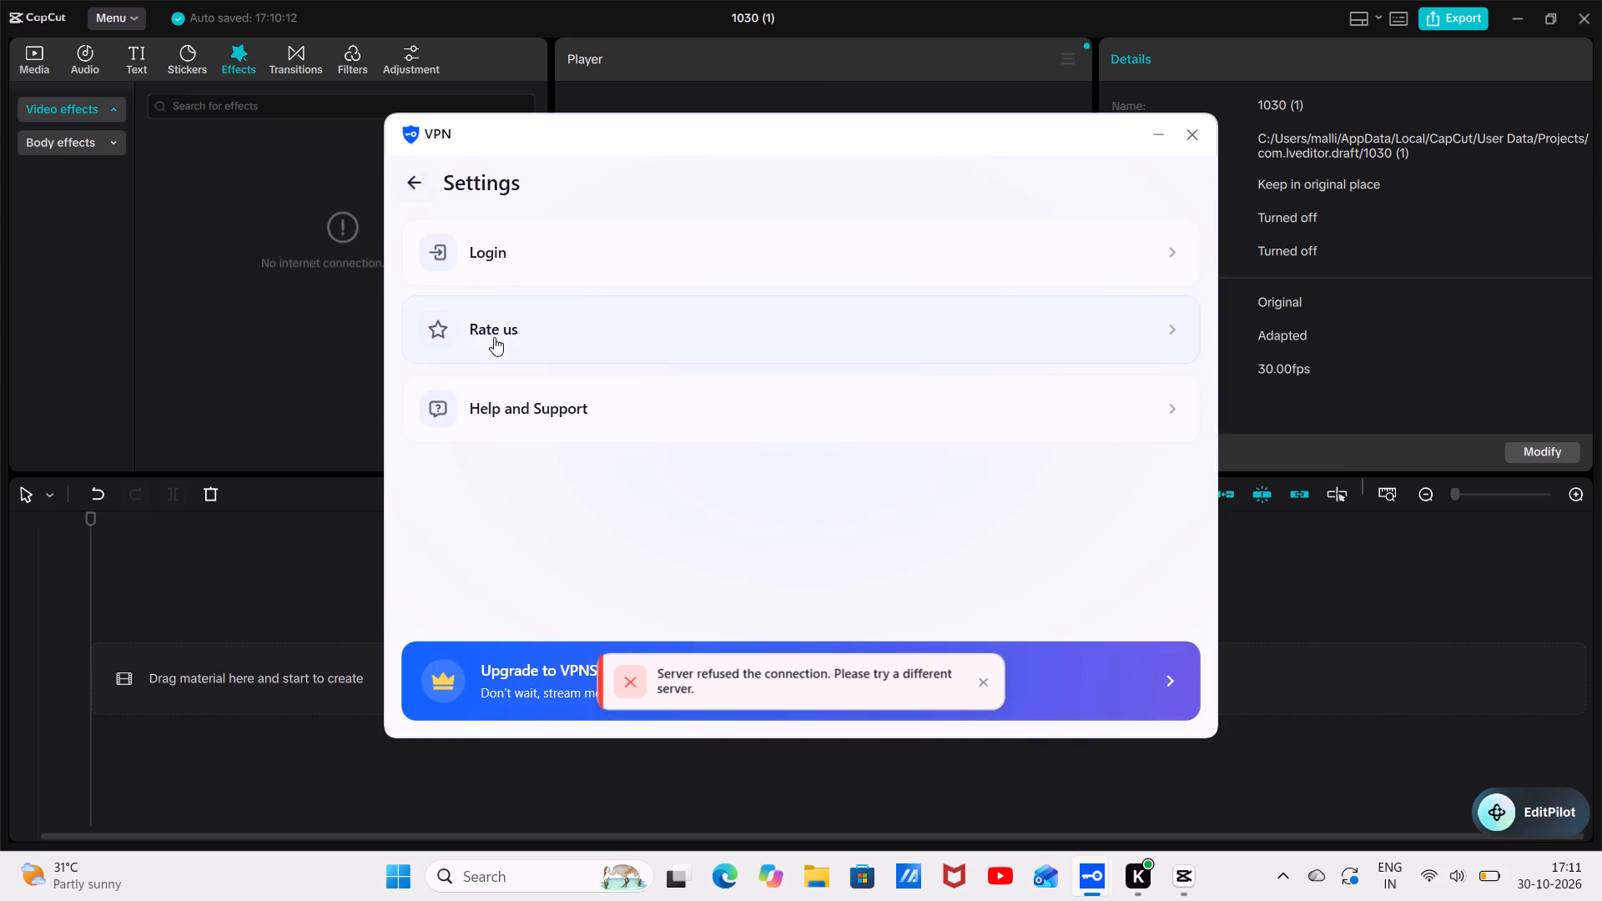
Dismiss the VPN app's server error notice and Premium plan offer, and minimize its window to return to CapCut.
click(636, 683)
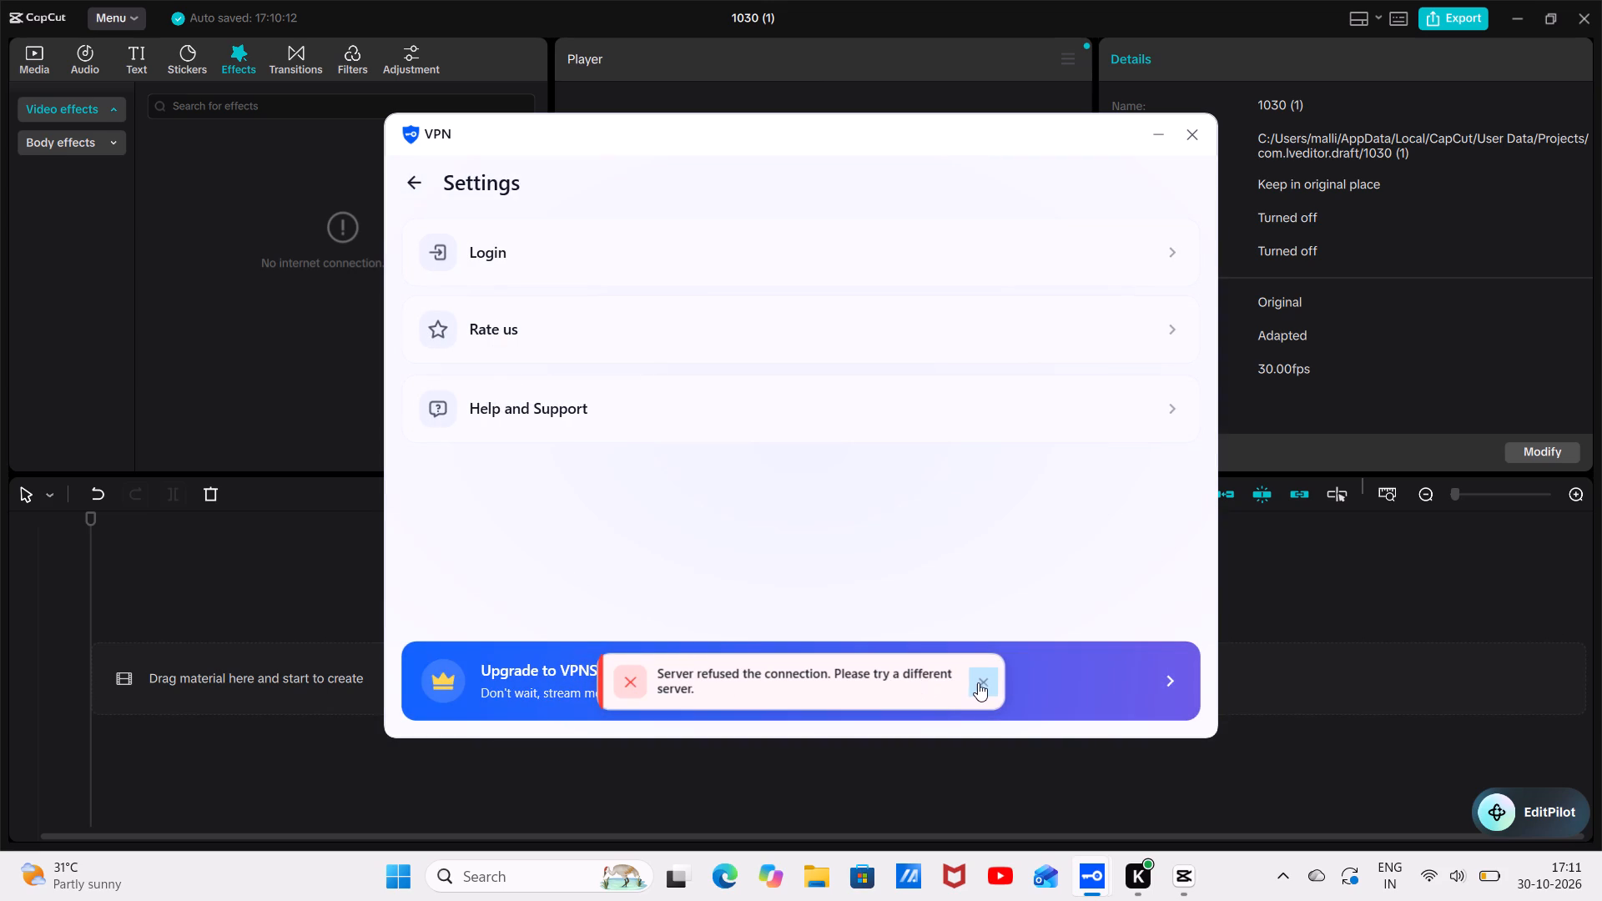
click(979, 682)
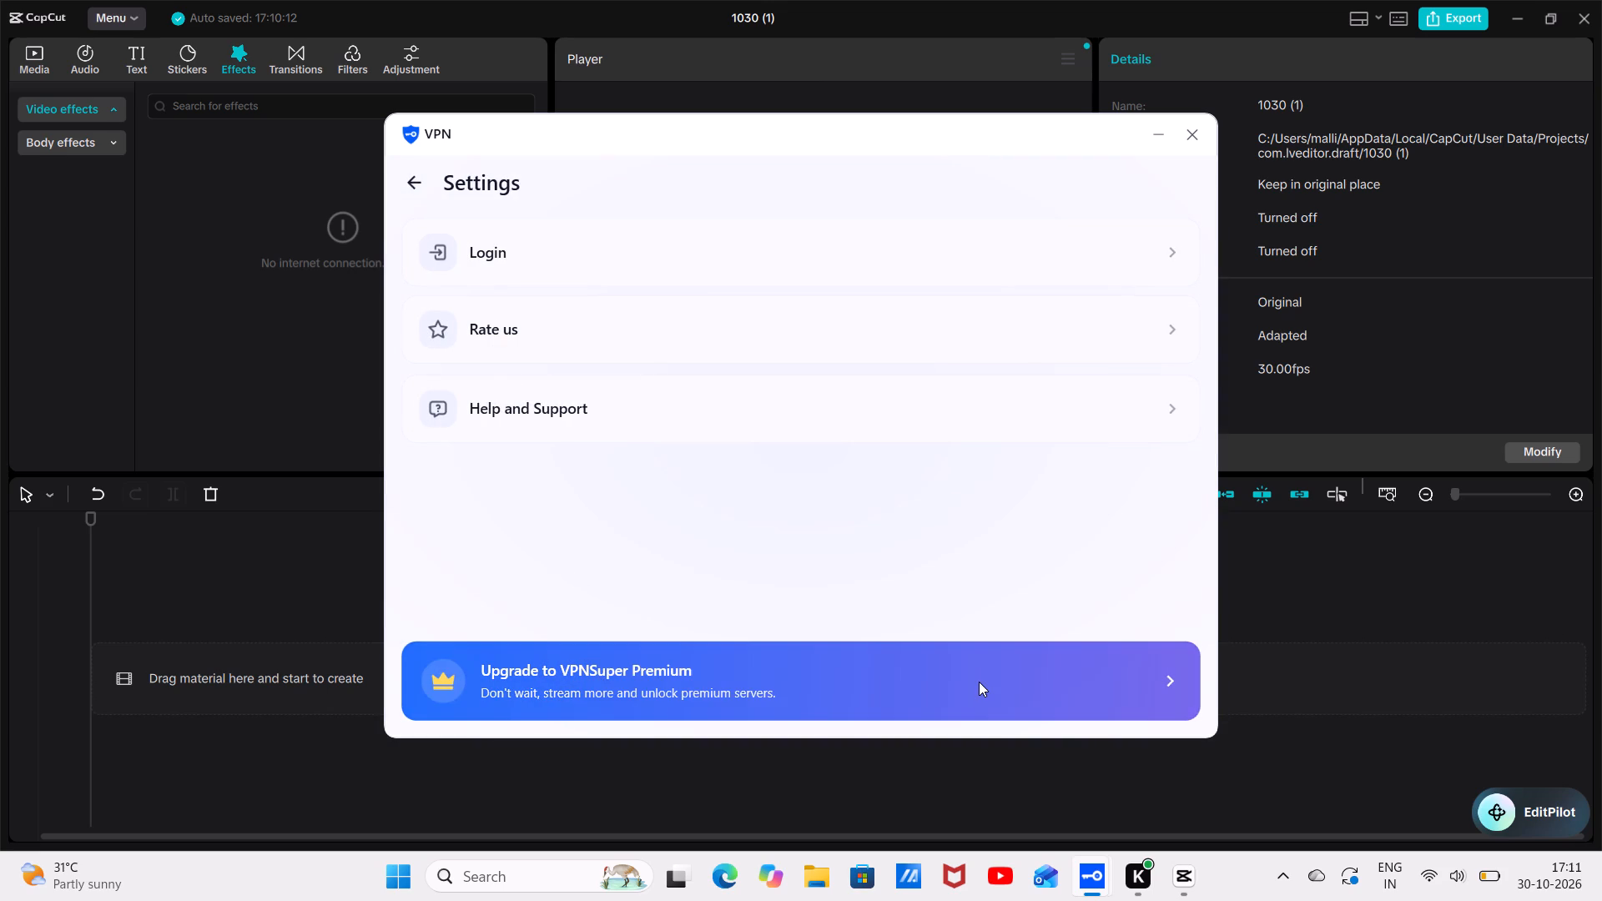
click(979, 682)
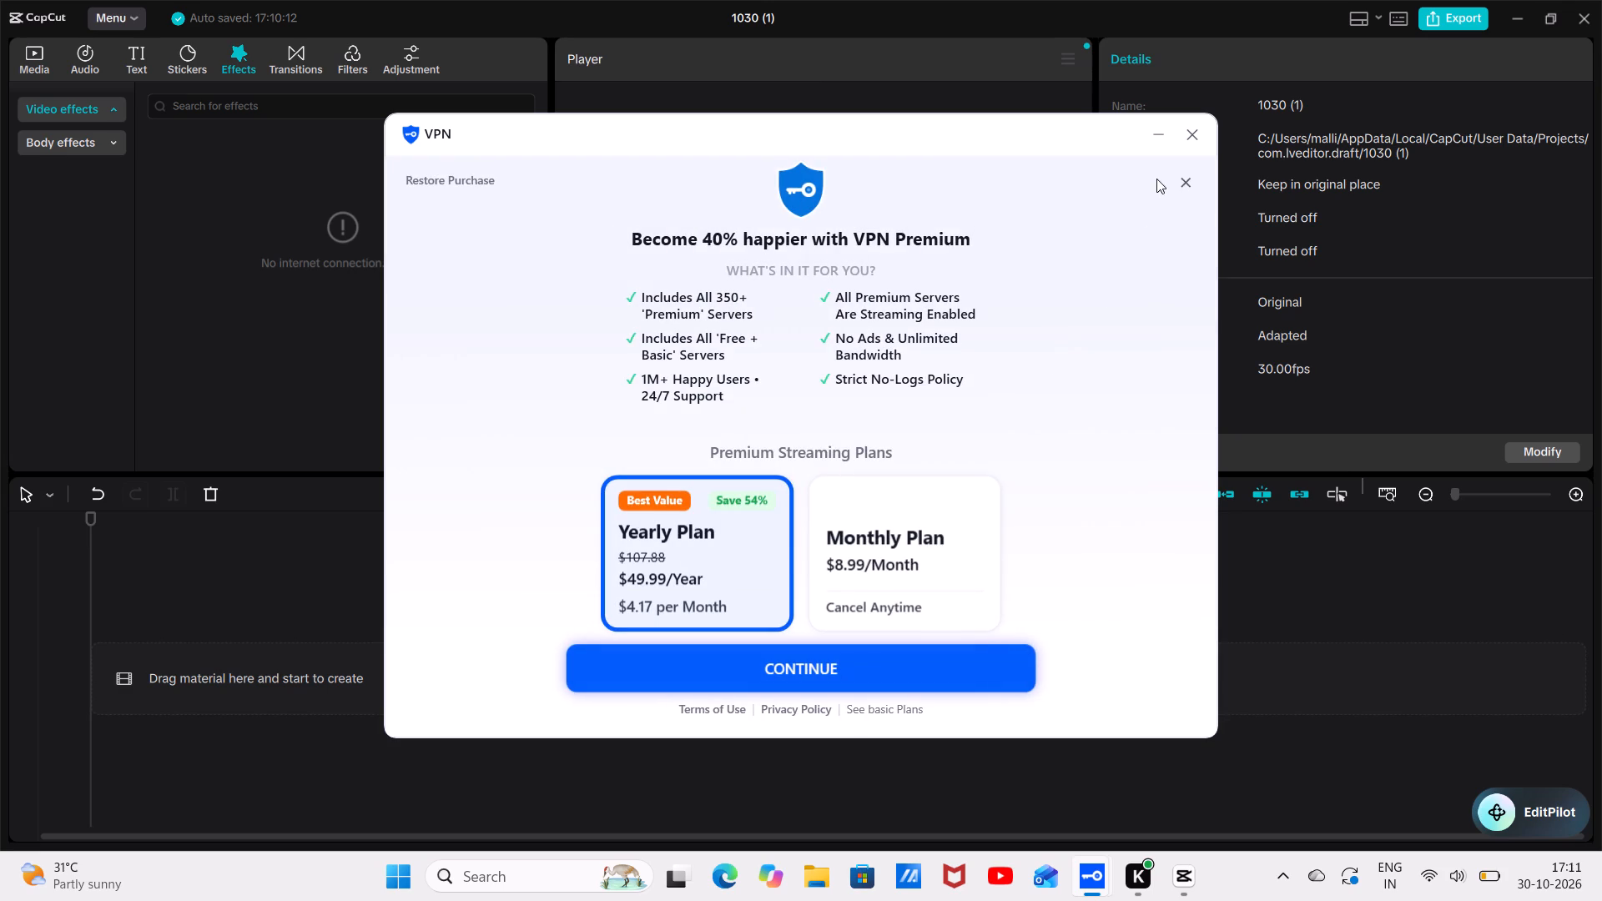
double_click(1186, 184)
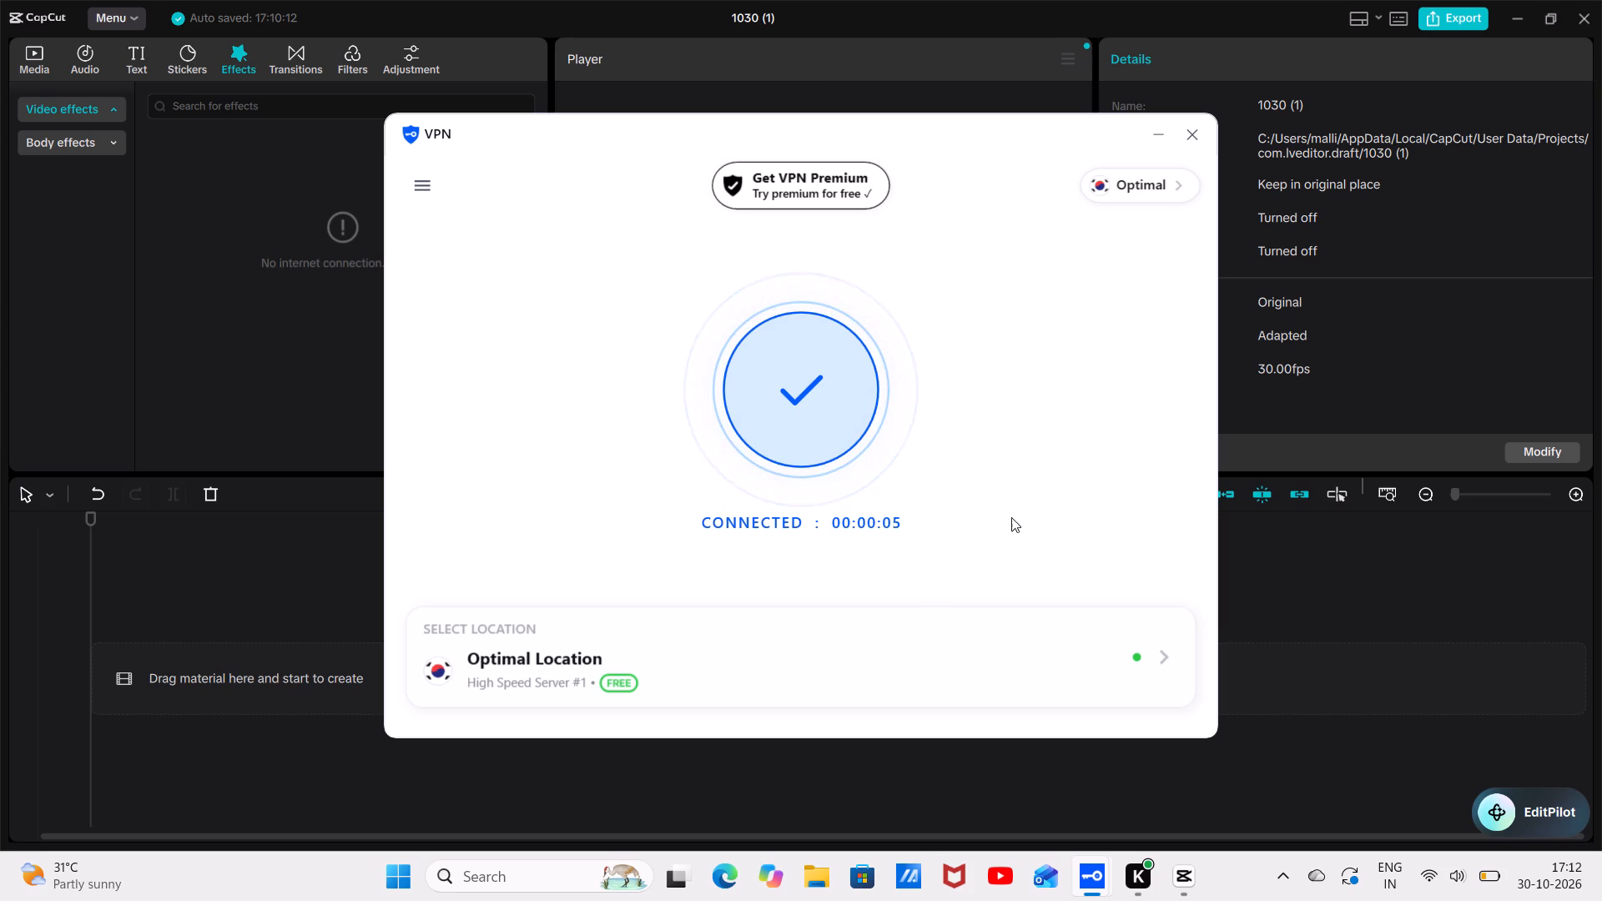
click(1161, 125)
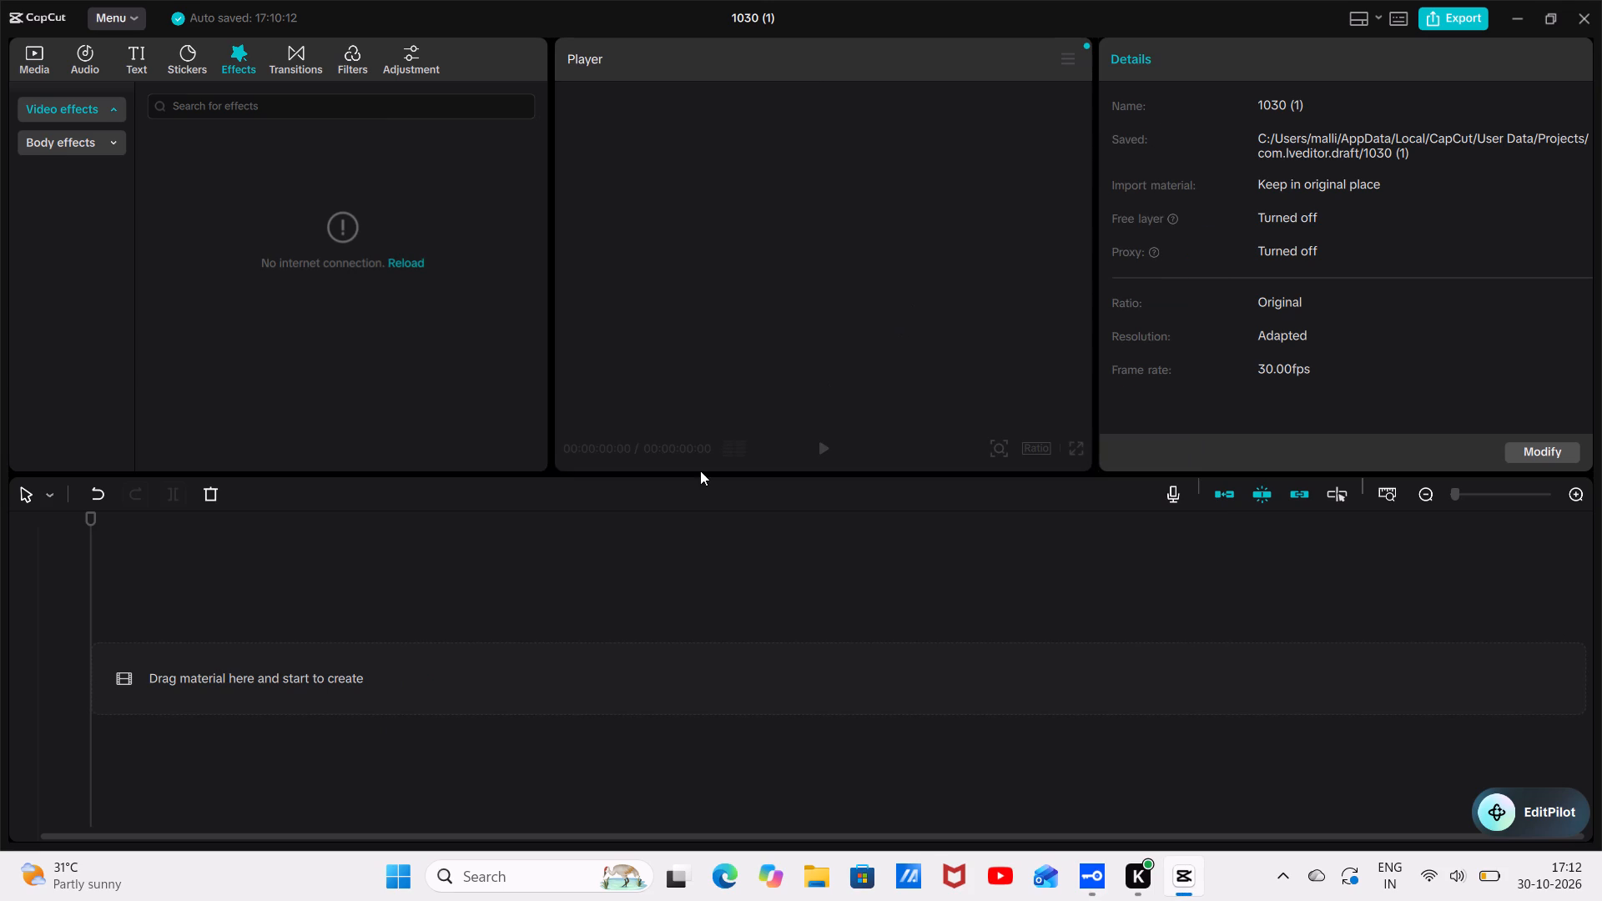
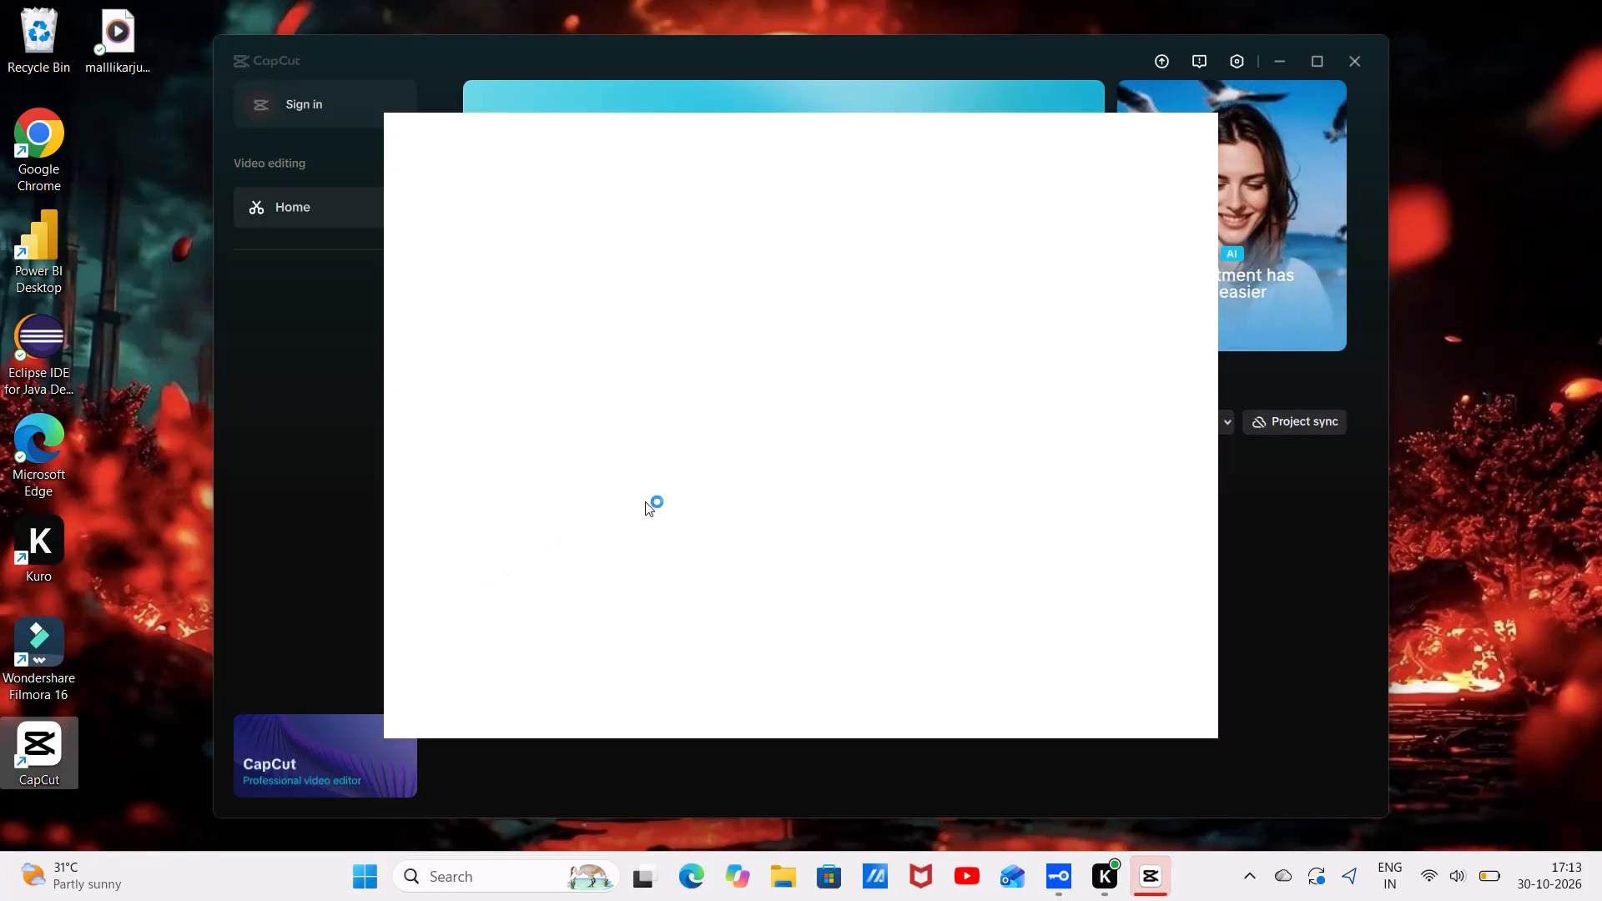
Delete the empty project 1030 (1) from the CapCut home page's projects, keeping project 1030.
click(1323, 534)
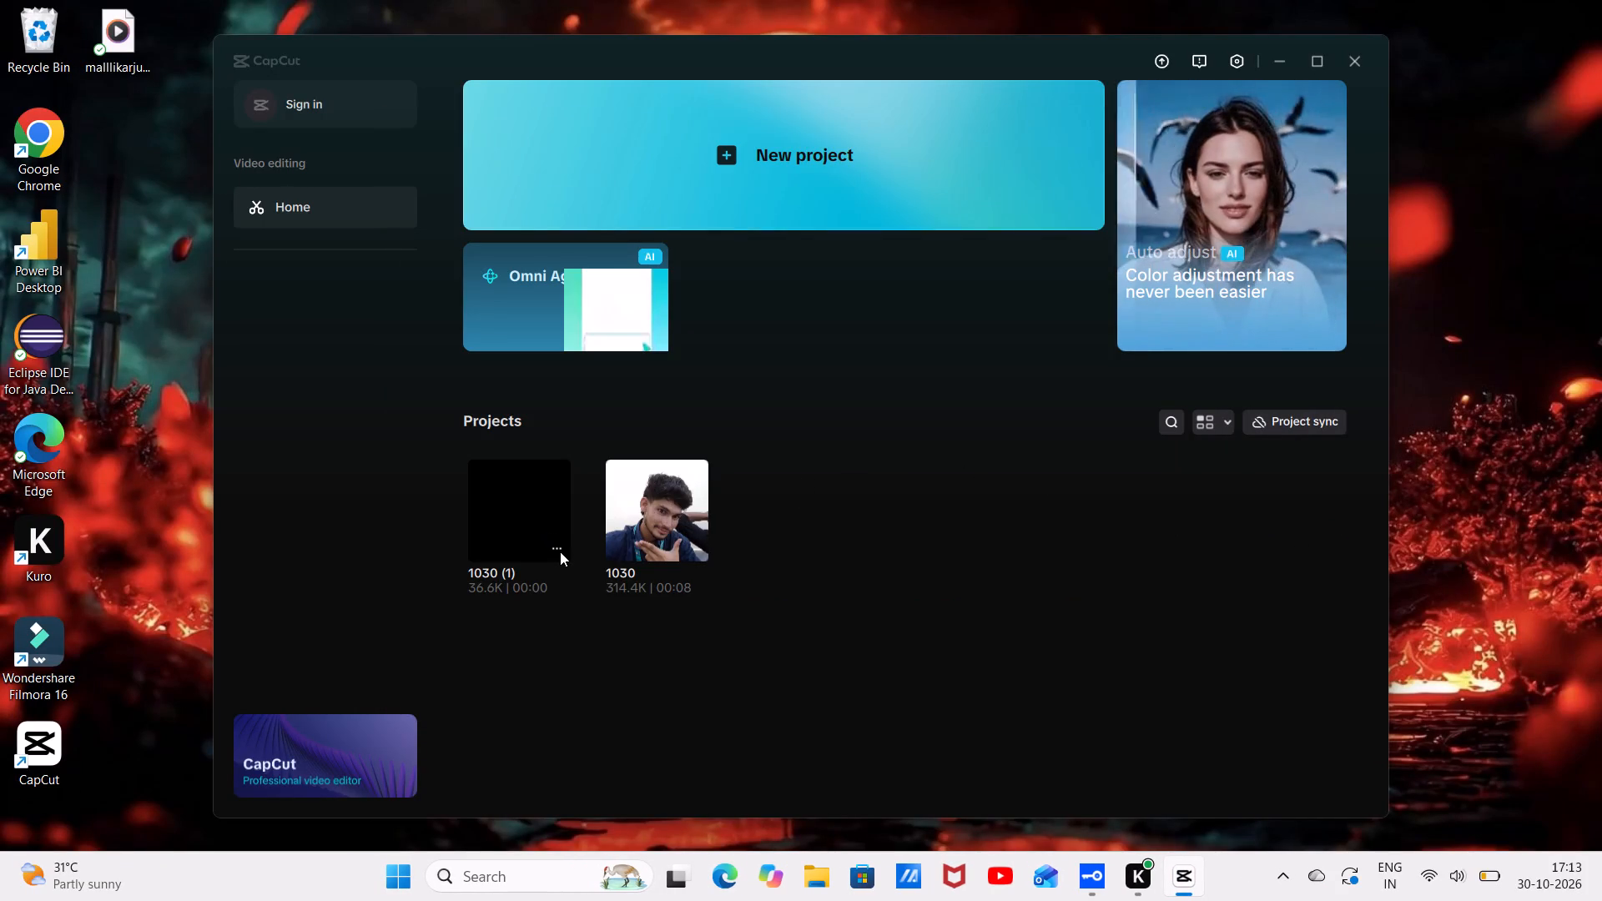
click(560, 551)
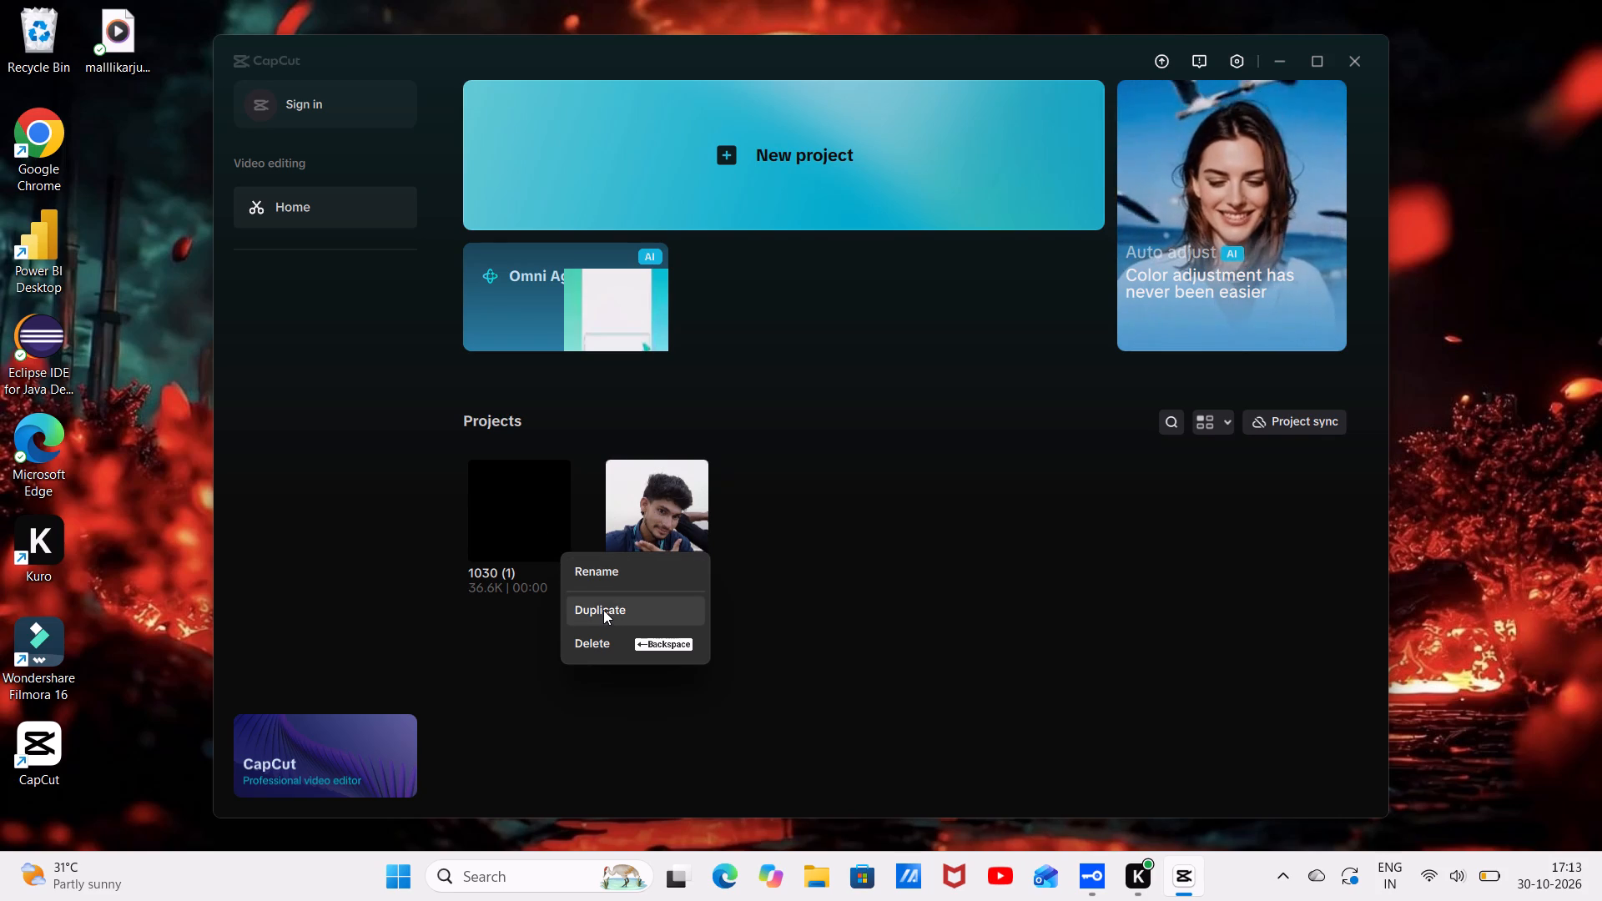
click(591, 643)
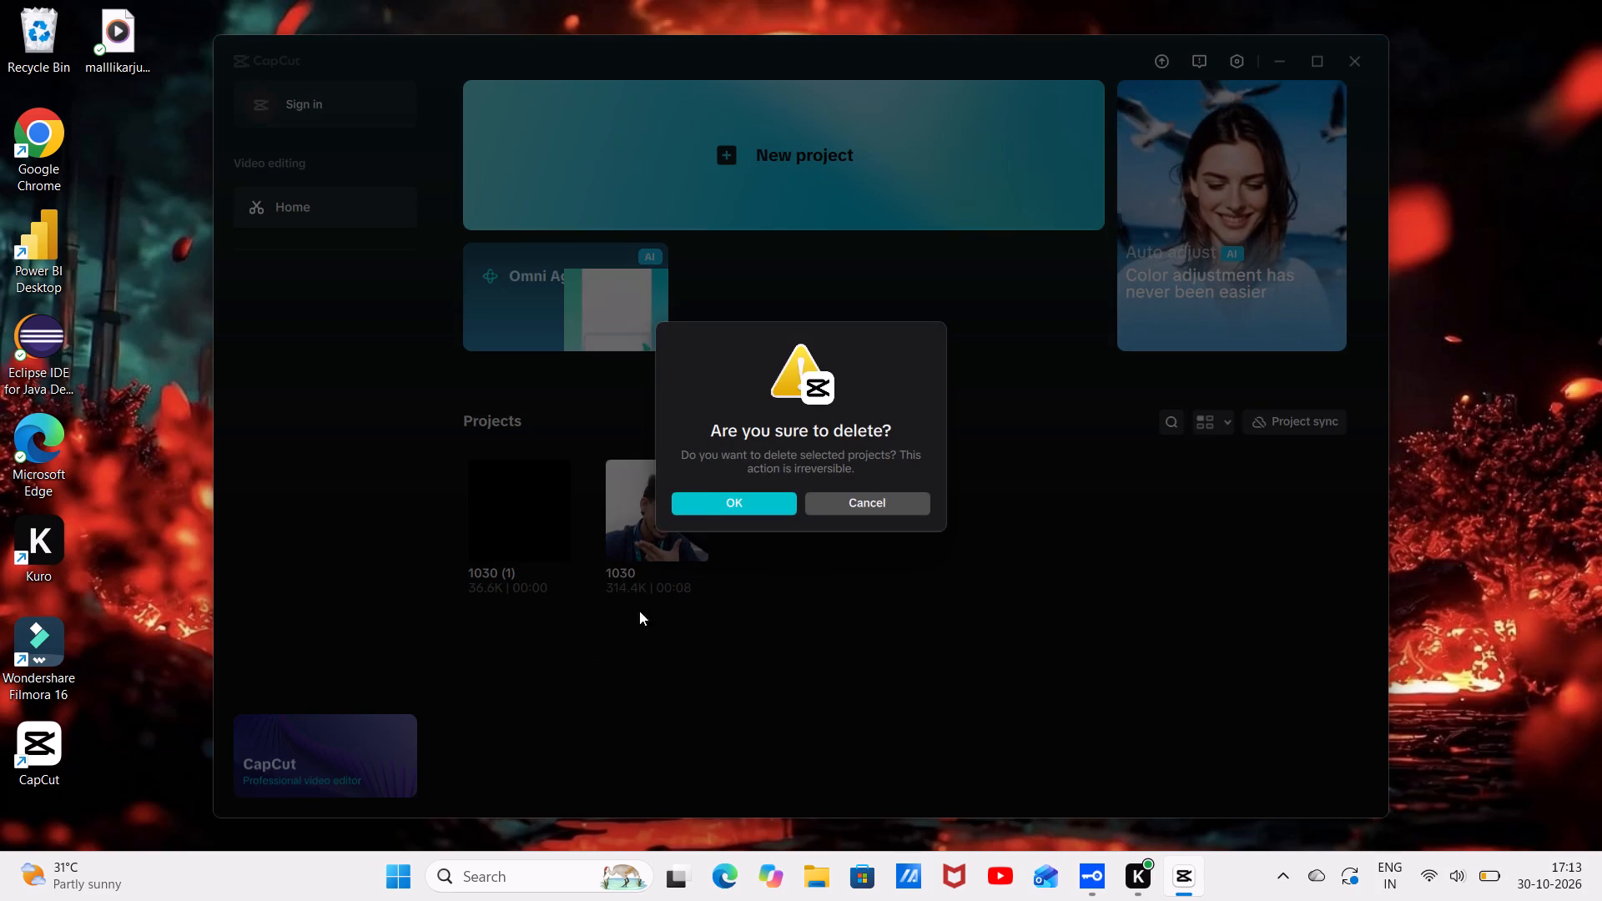
click(717, 507)
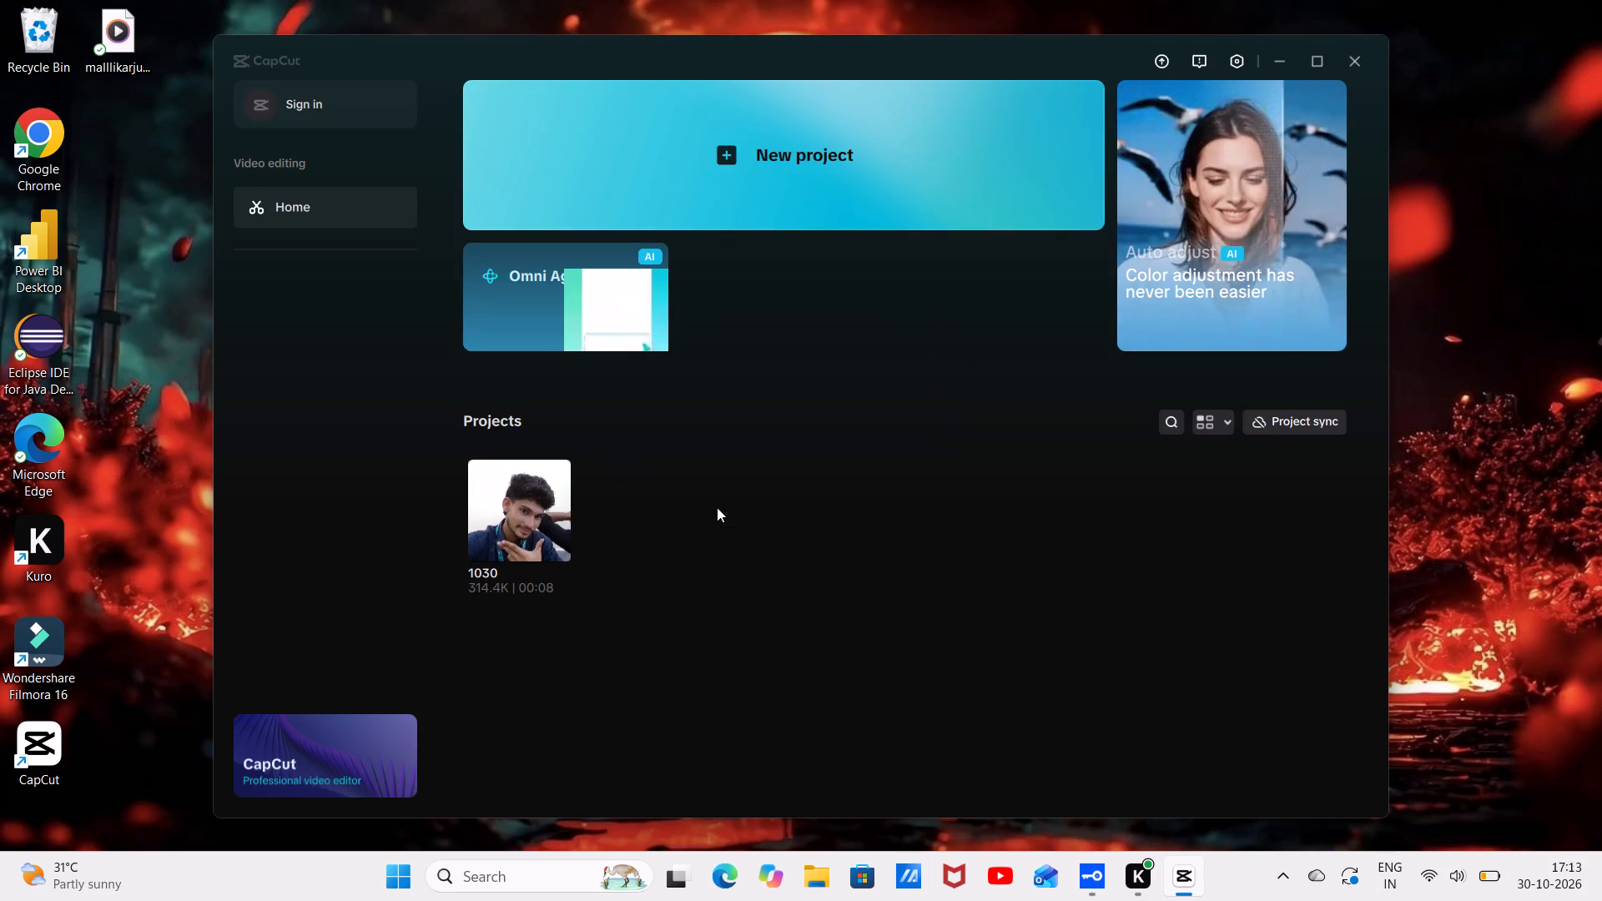
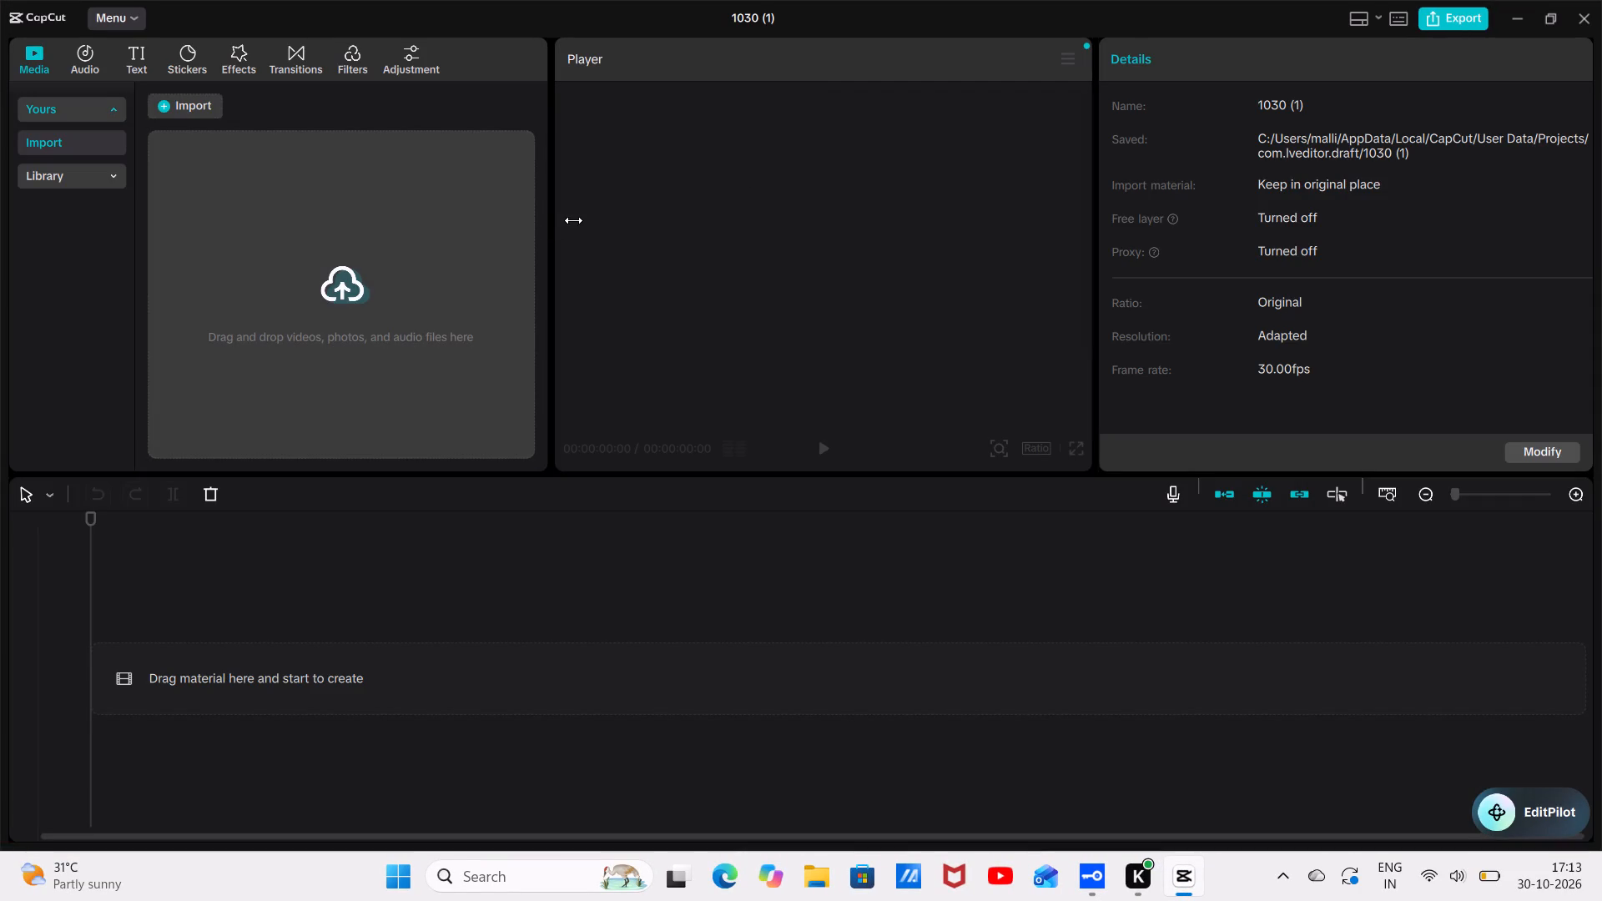
Start importing media into the empty project and browse the Gallery folder for a photo.
click(38, 52)
click(194, 110)
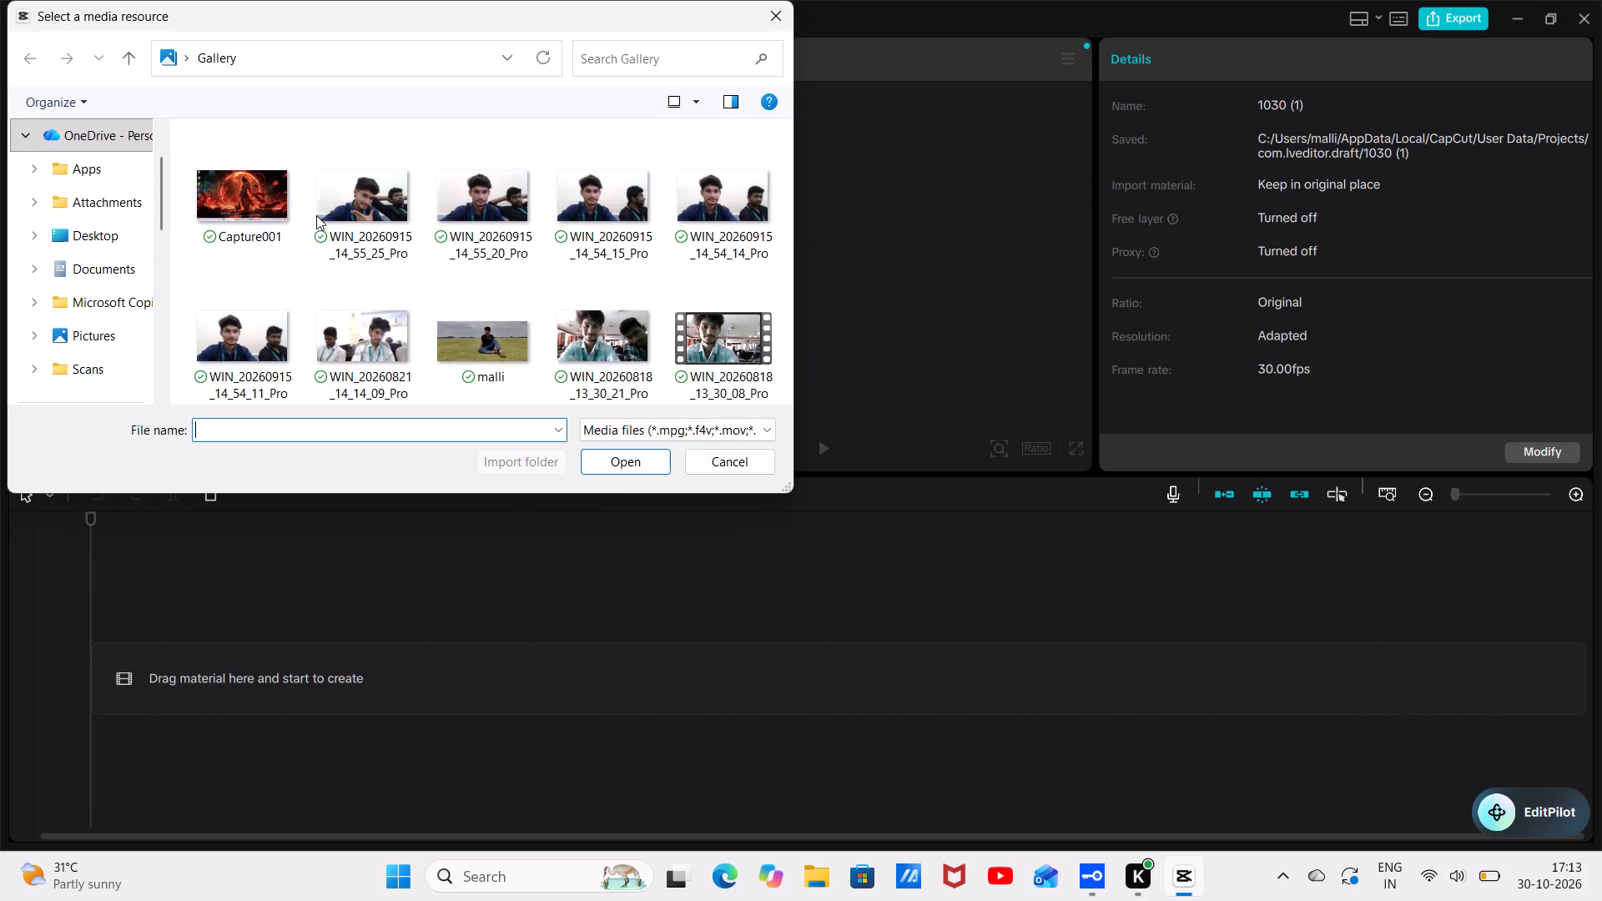
scroll(418, 254, down, 2)
scroll(418, 254, left, 2)
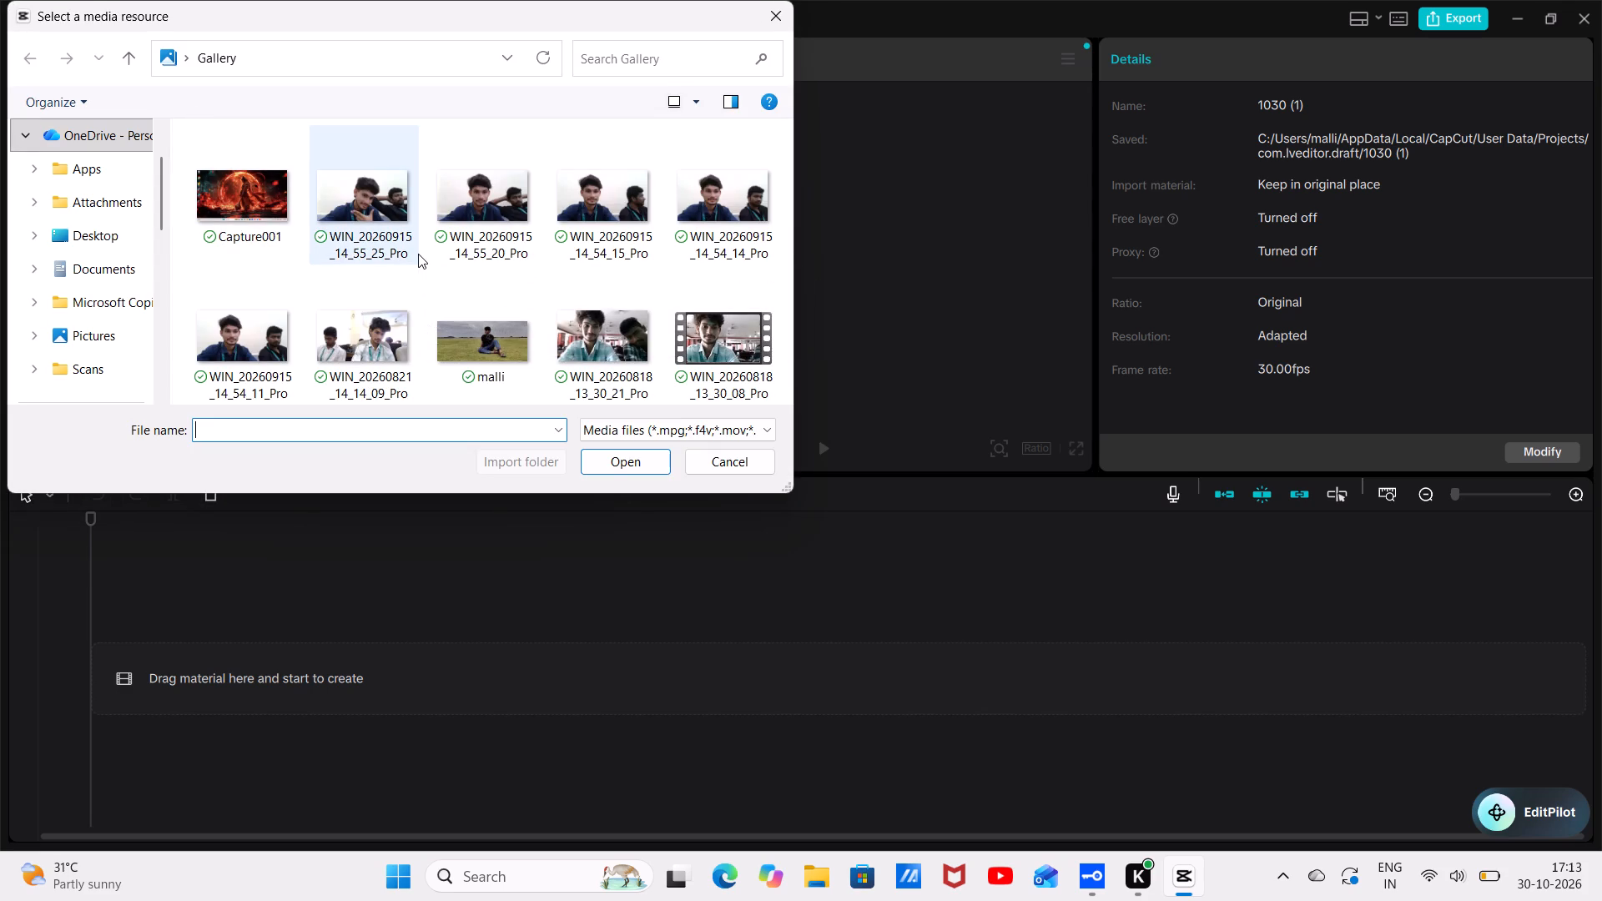
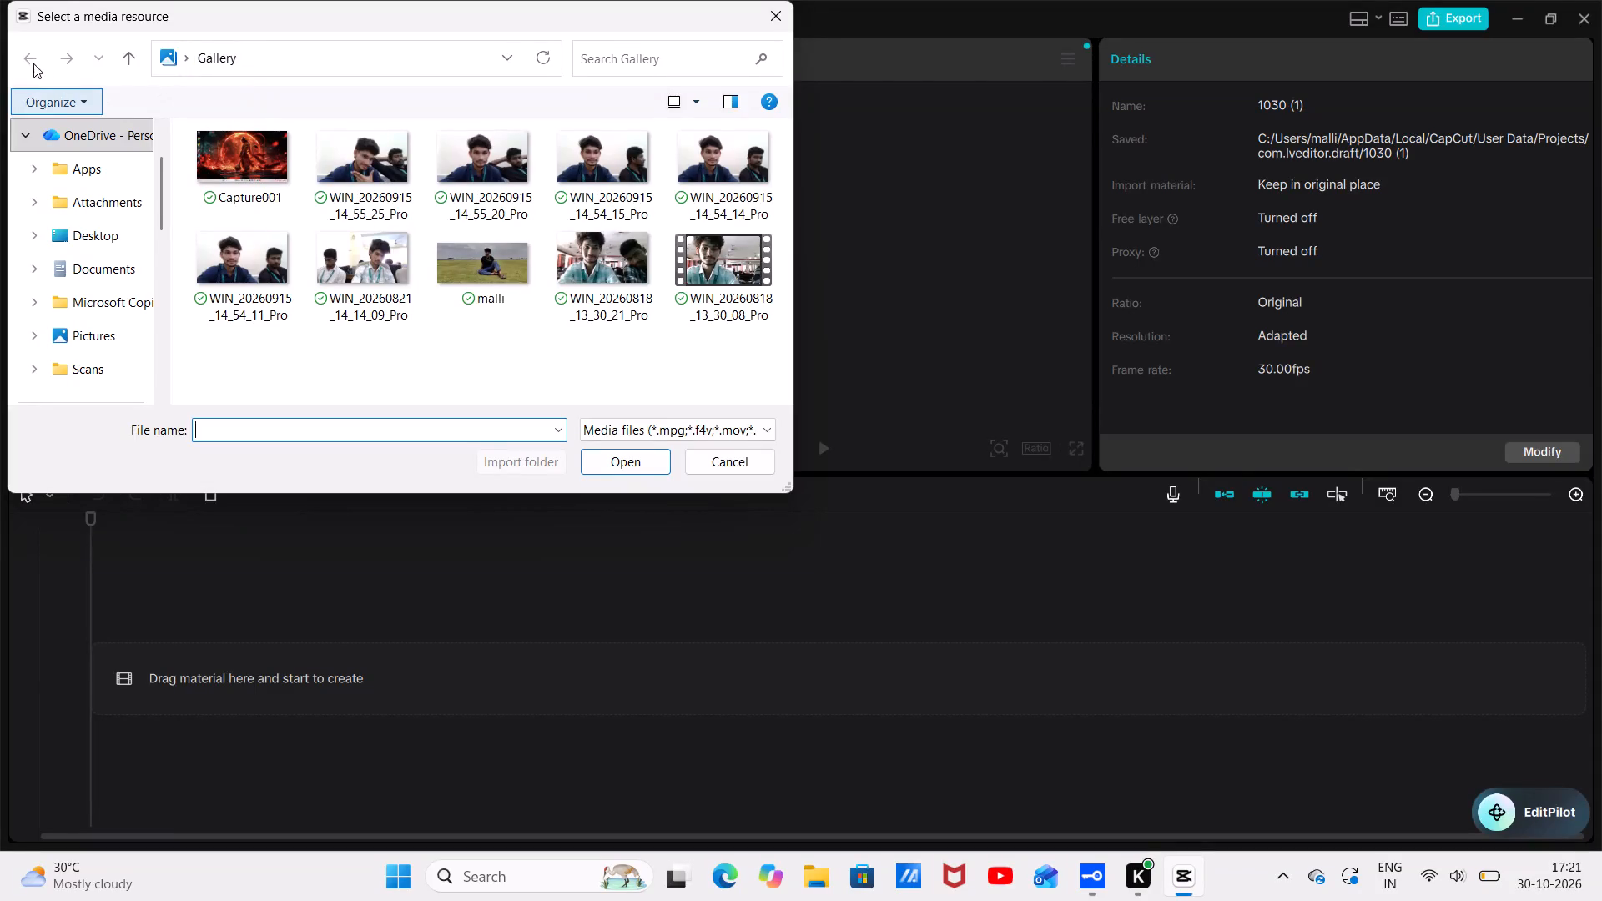
Browse the Desktop, Attachments, Home and Gallery folders for media to import.
click(22, 54)
click(128, 56)
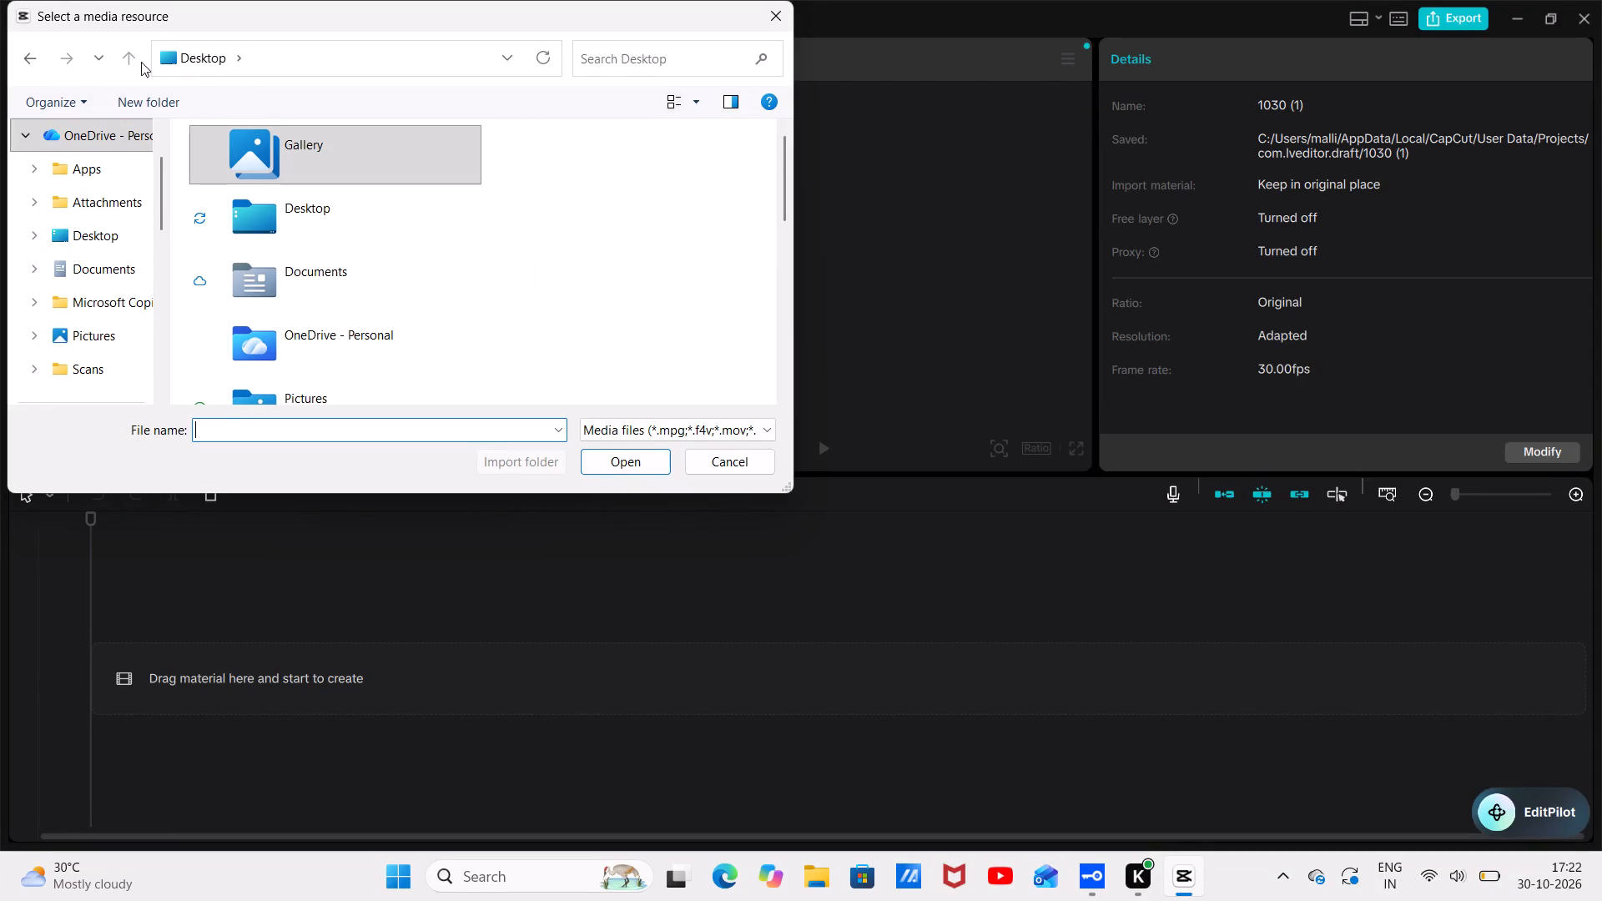
click(133, 60)
click(79, 161)
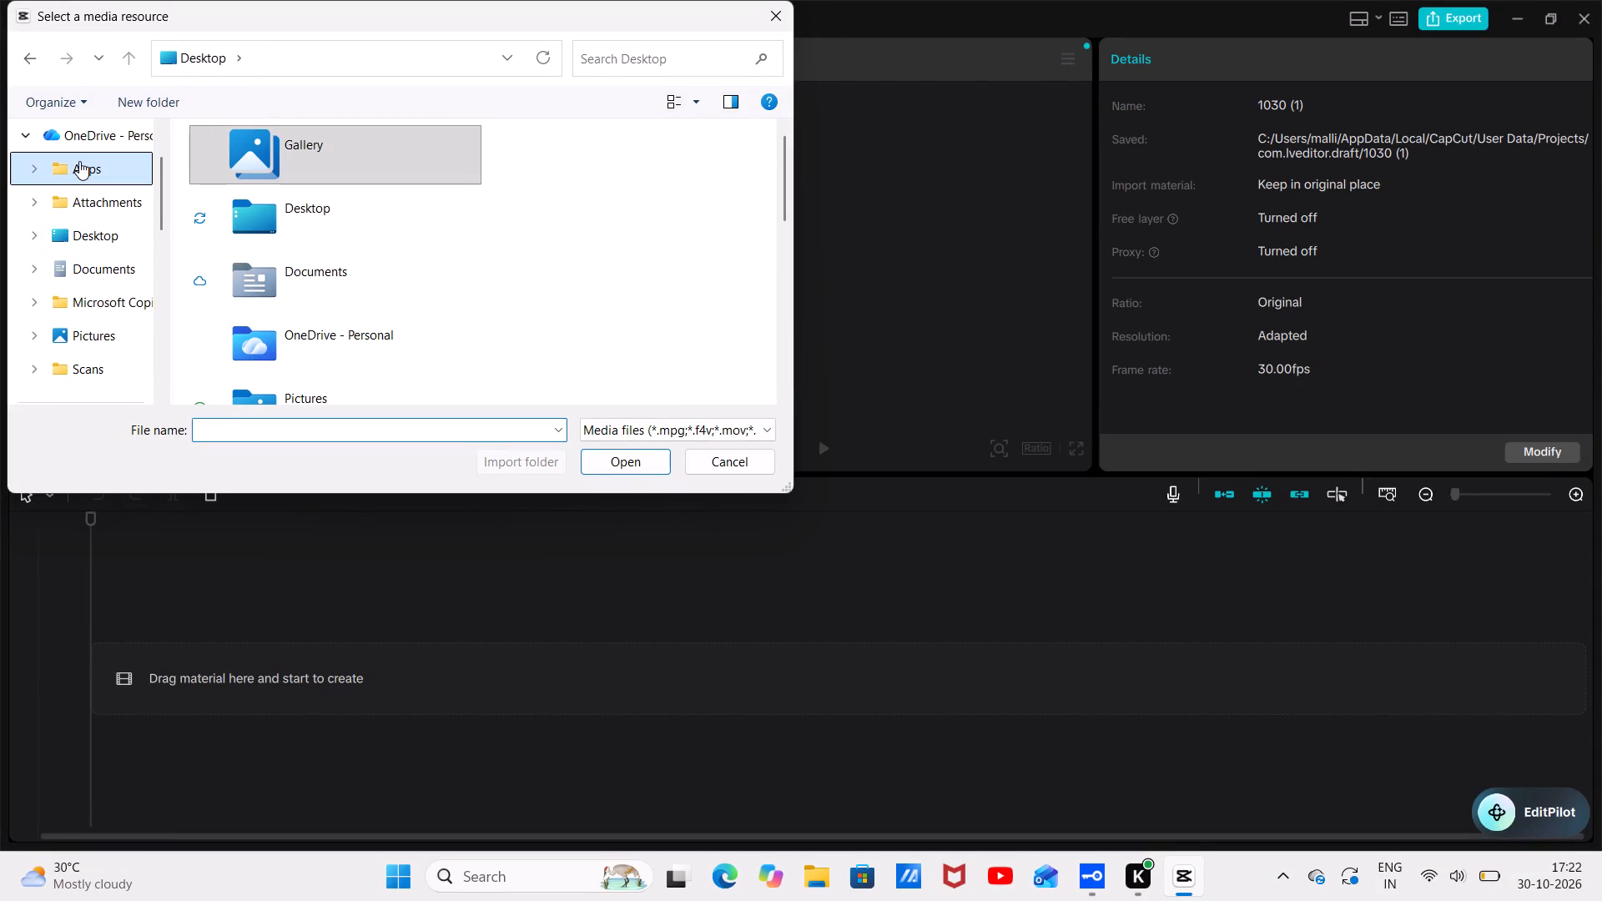
click(87, 195)
scroll(87, 195, up, 1)
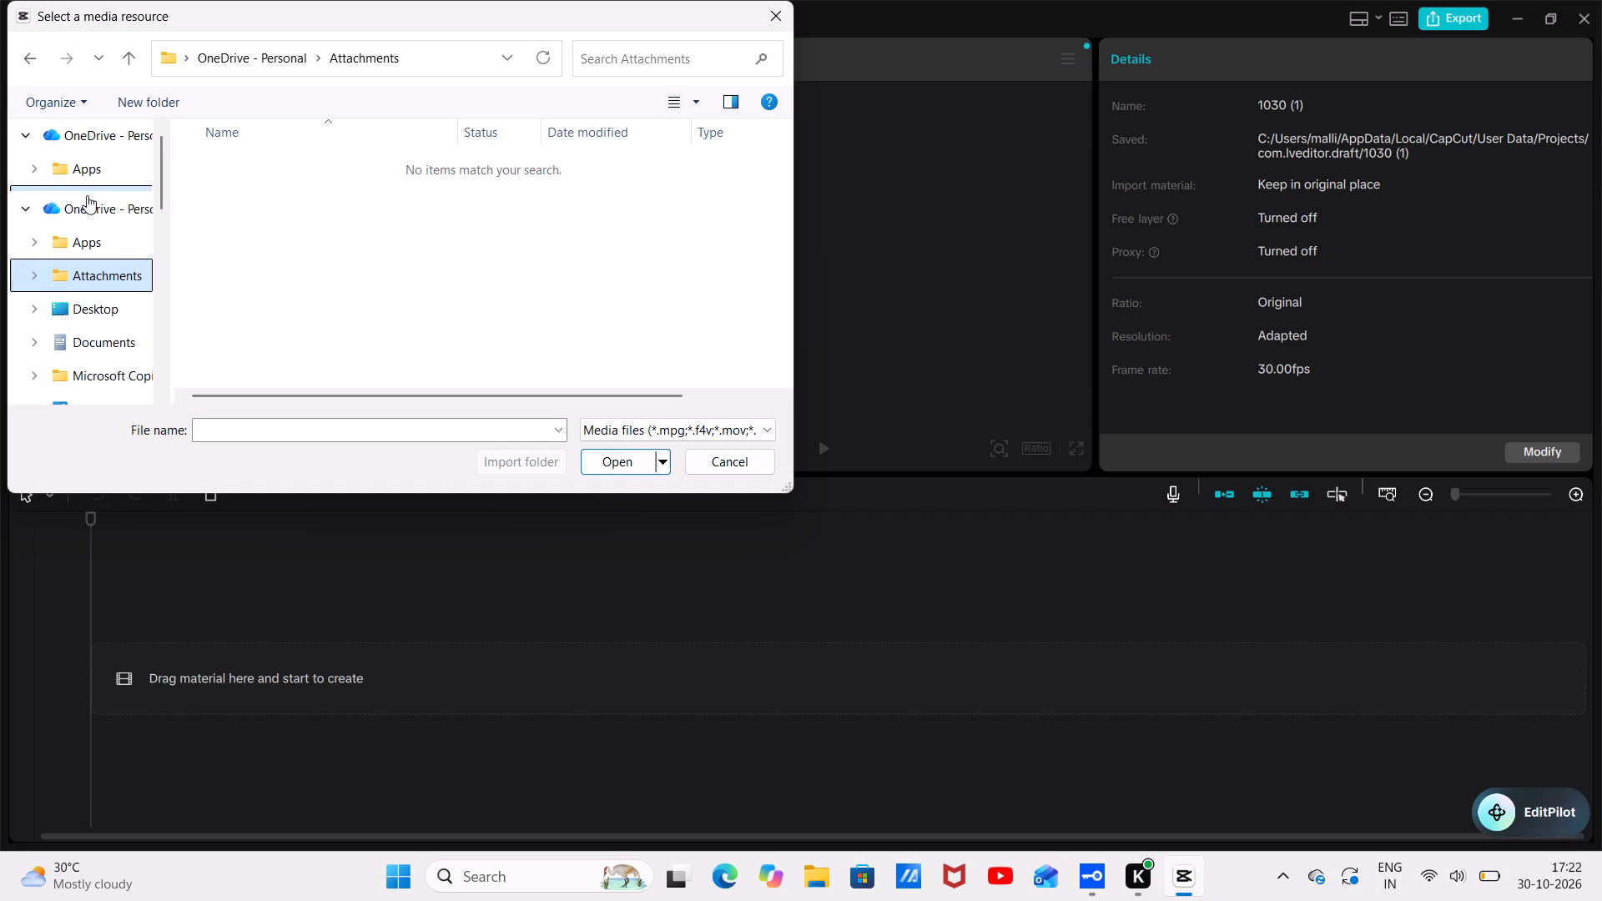
scroll(87, 195, up, 2)
click(83, 148)
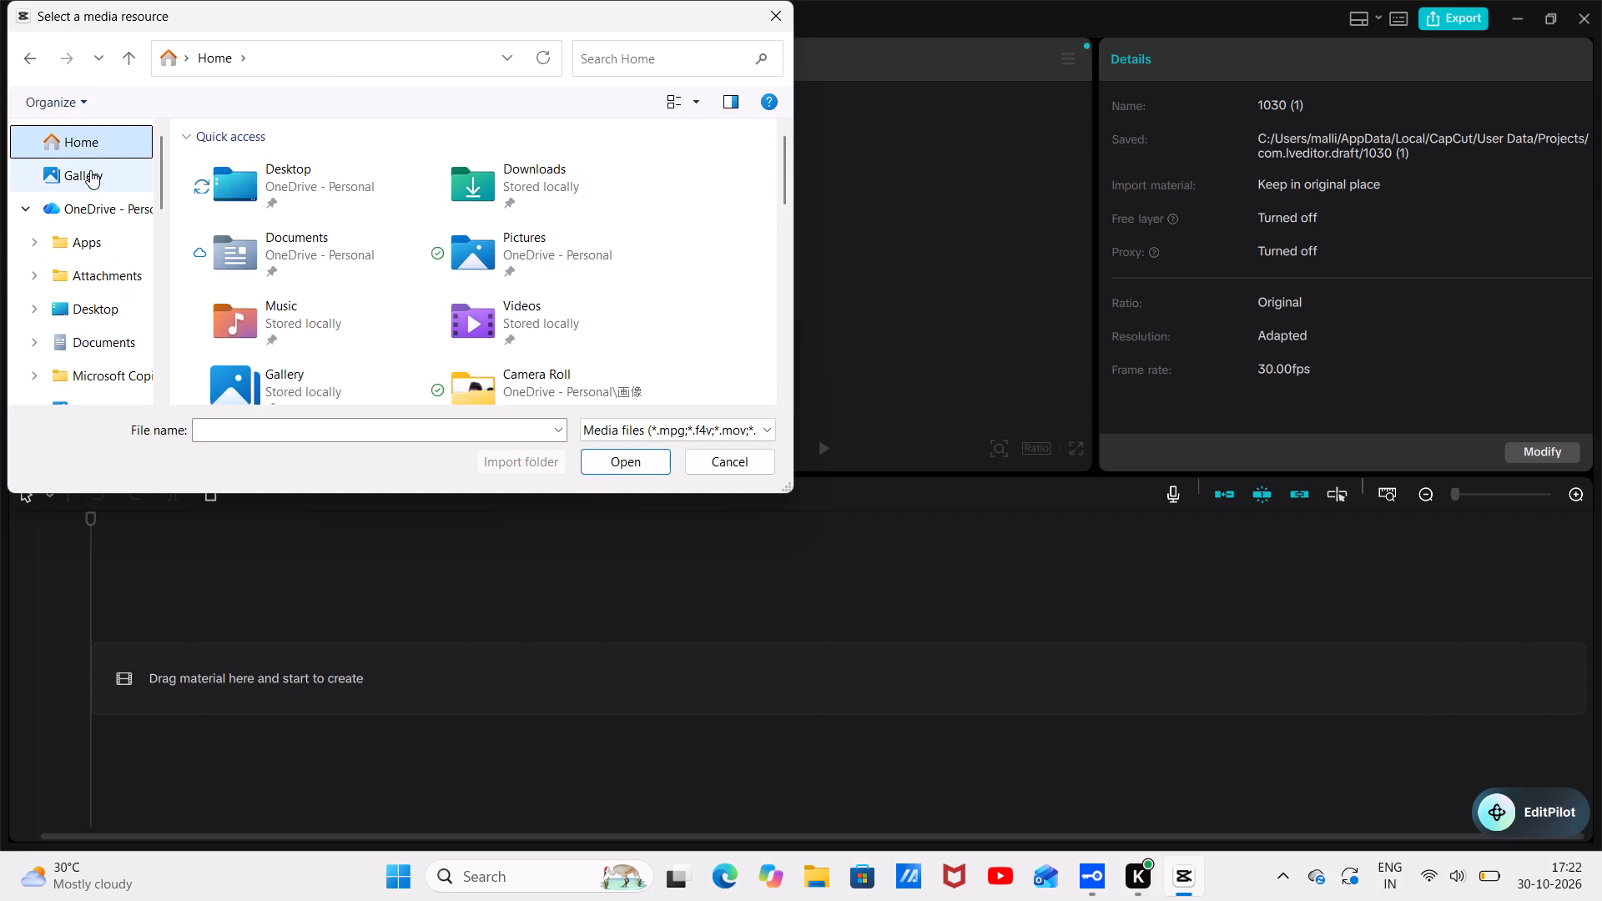
click(90, 170)
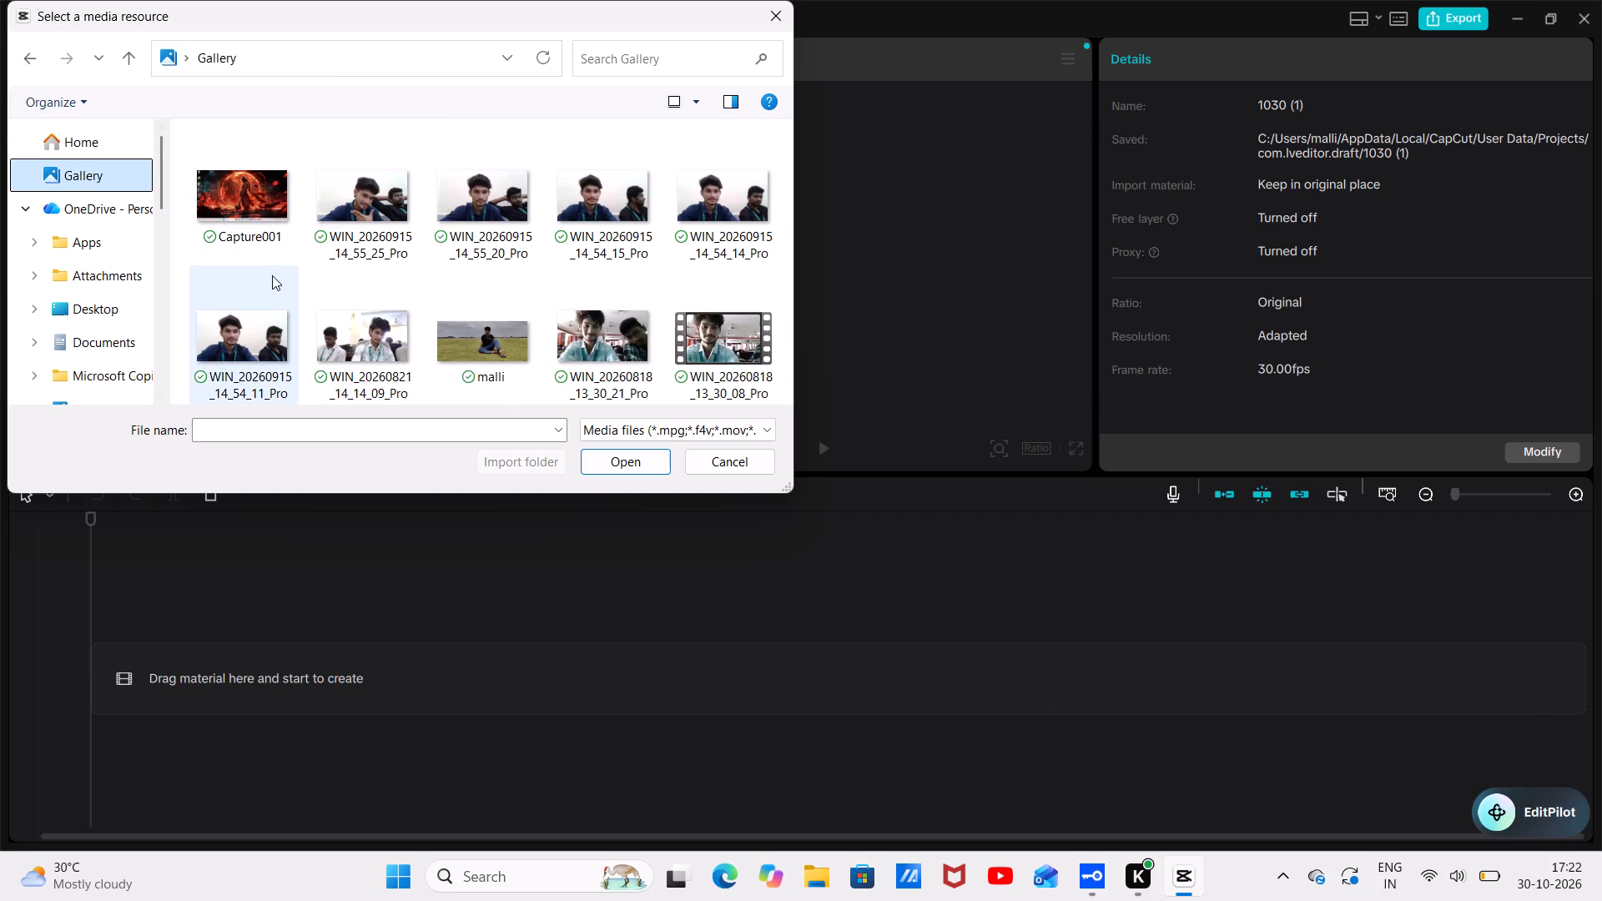
scroll(272, 275, down, 2)
scroll(272, 275, up, 2)
Find the kho kho video in the OneDrive Desktop folder and import it into the project.
click(93, 210)
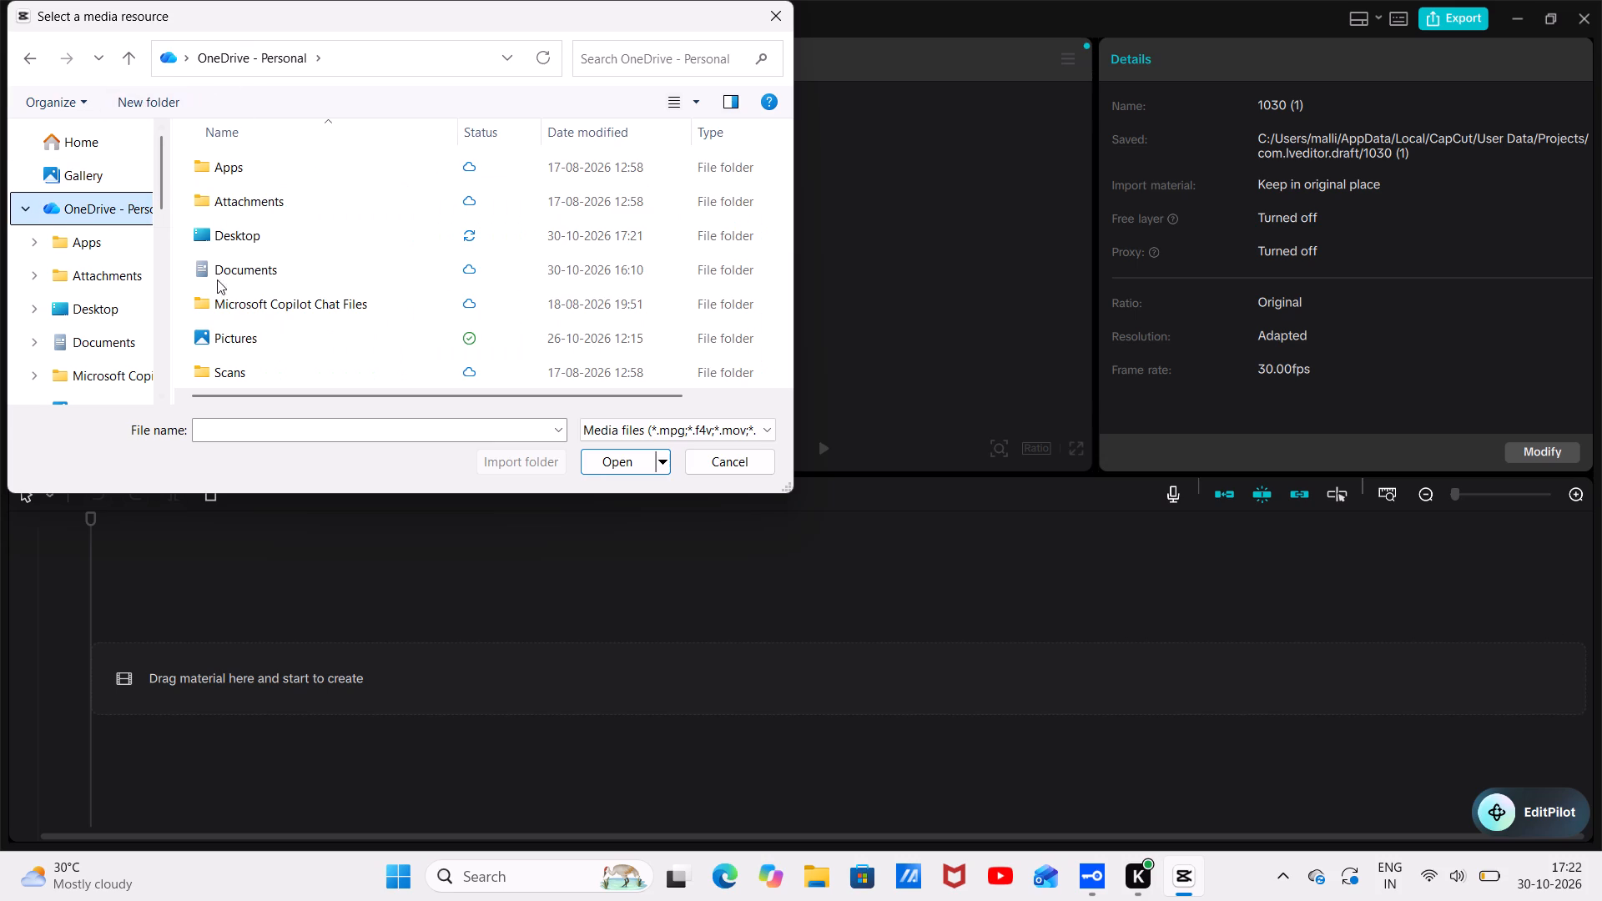
scroll(225, 297, down, 1)
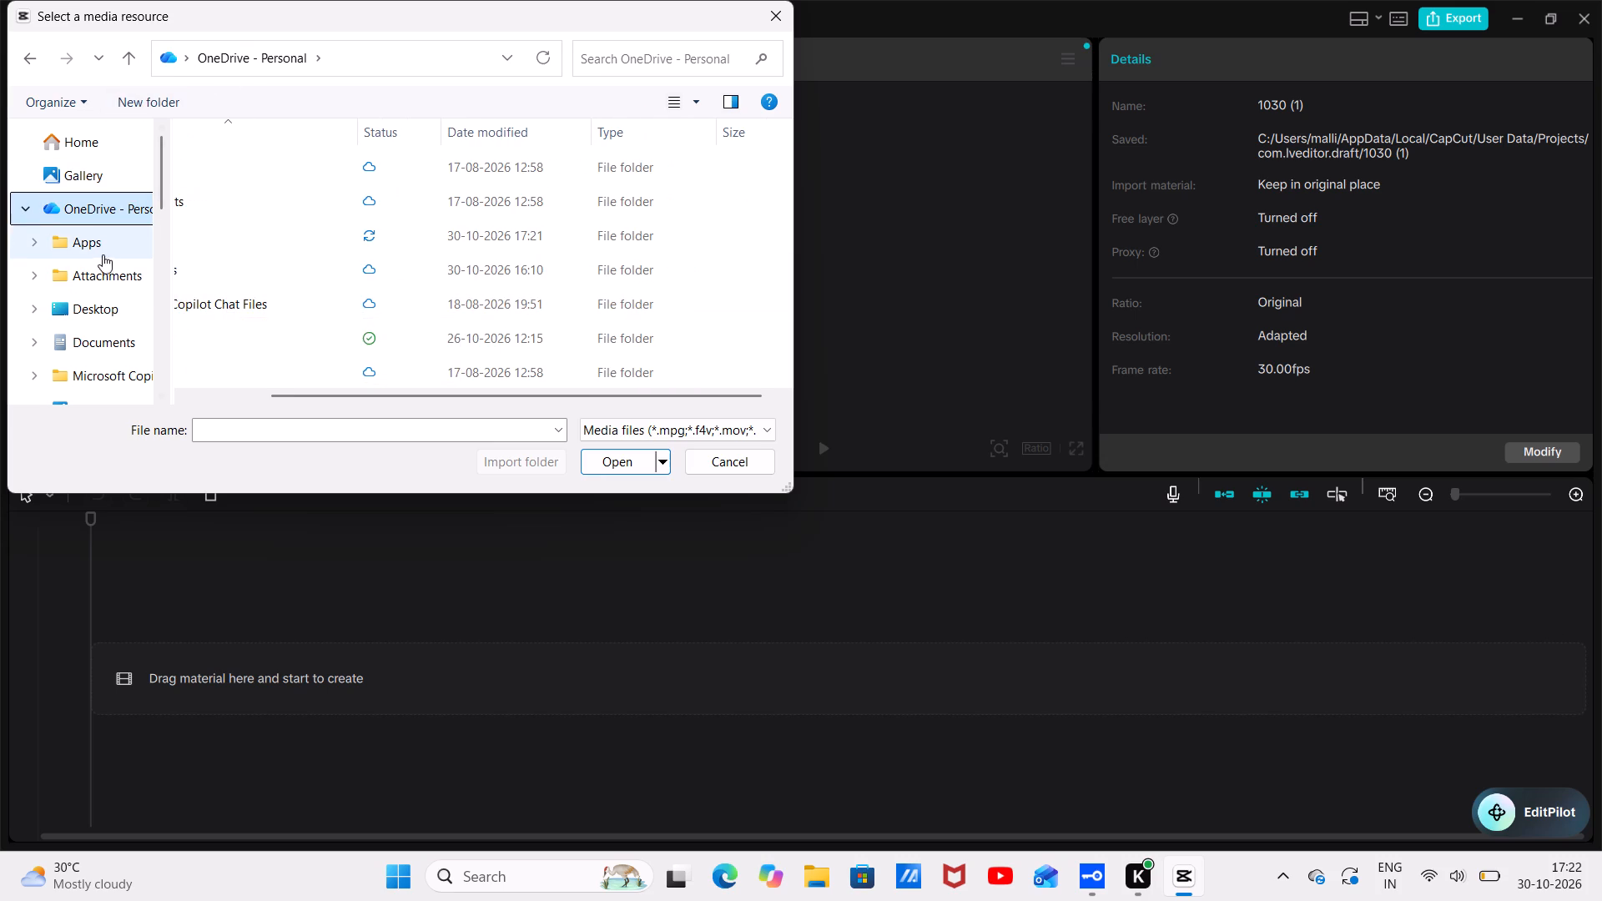
click(103, 252)
click(105, 274)
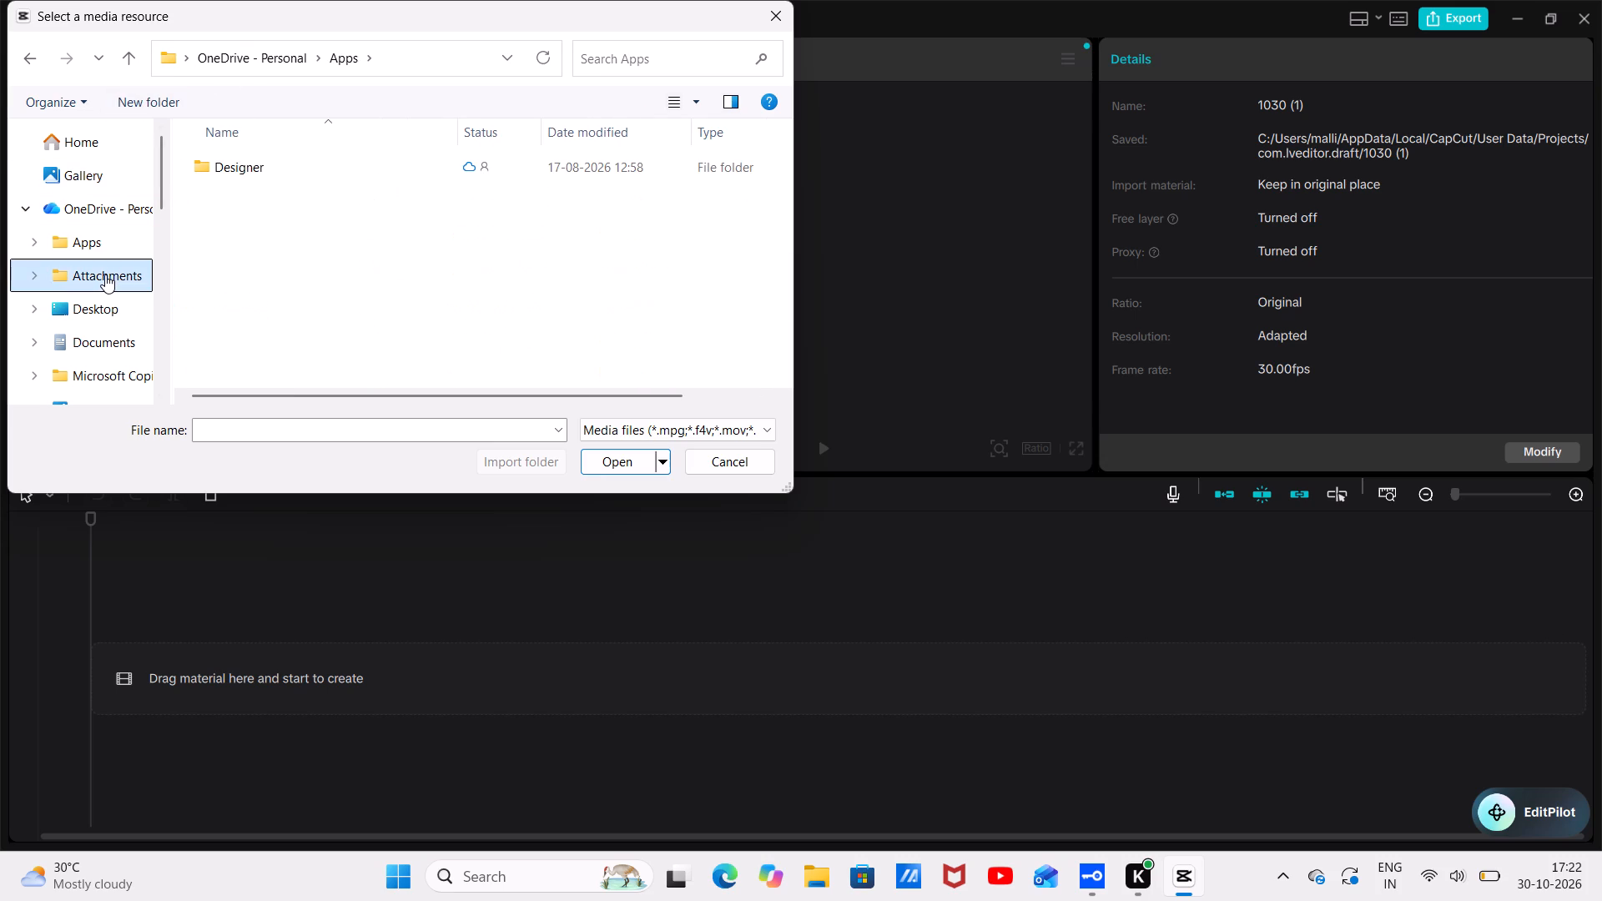
click(105, 299)
scroll(105, 299, down, 1)
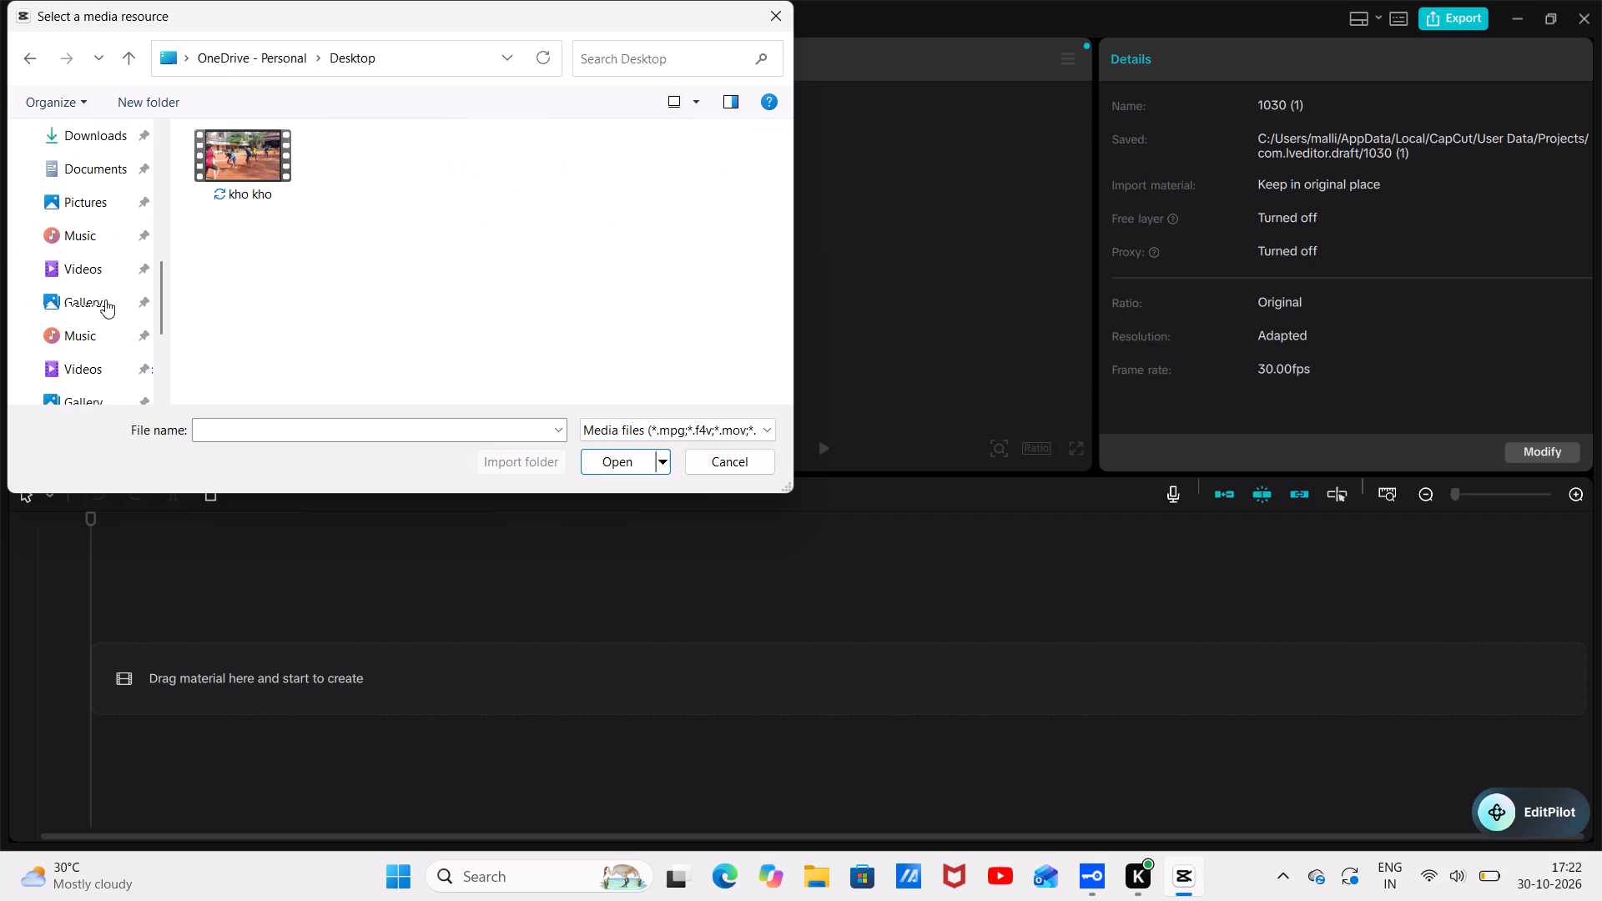
double_click(207, 173)
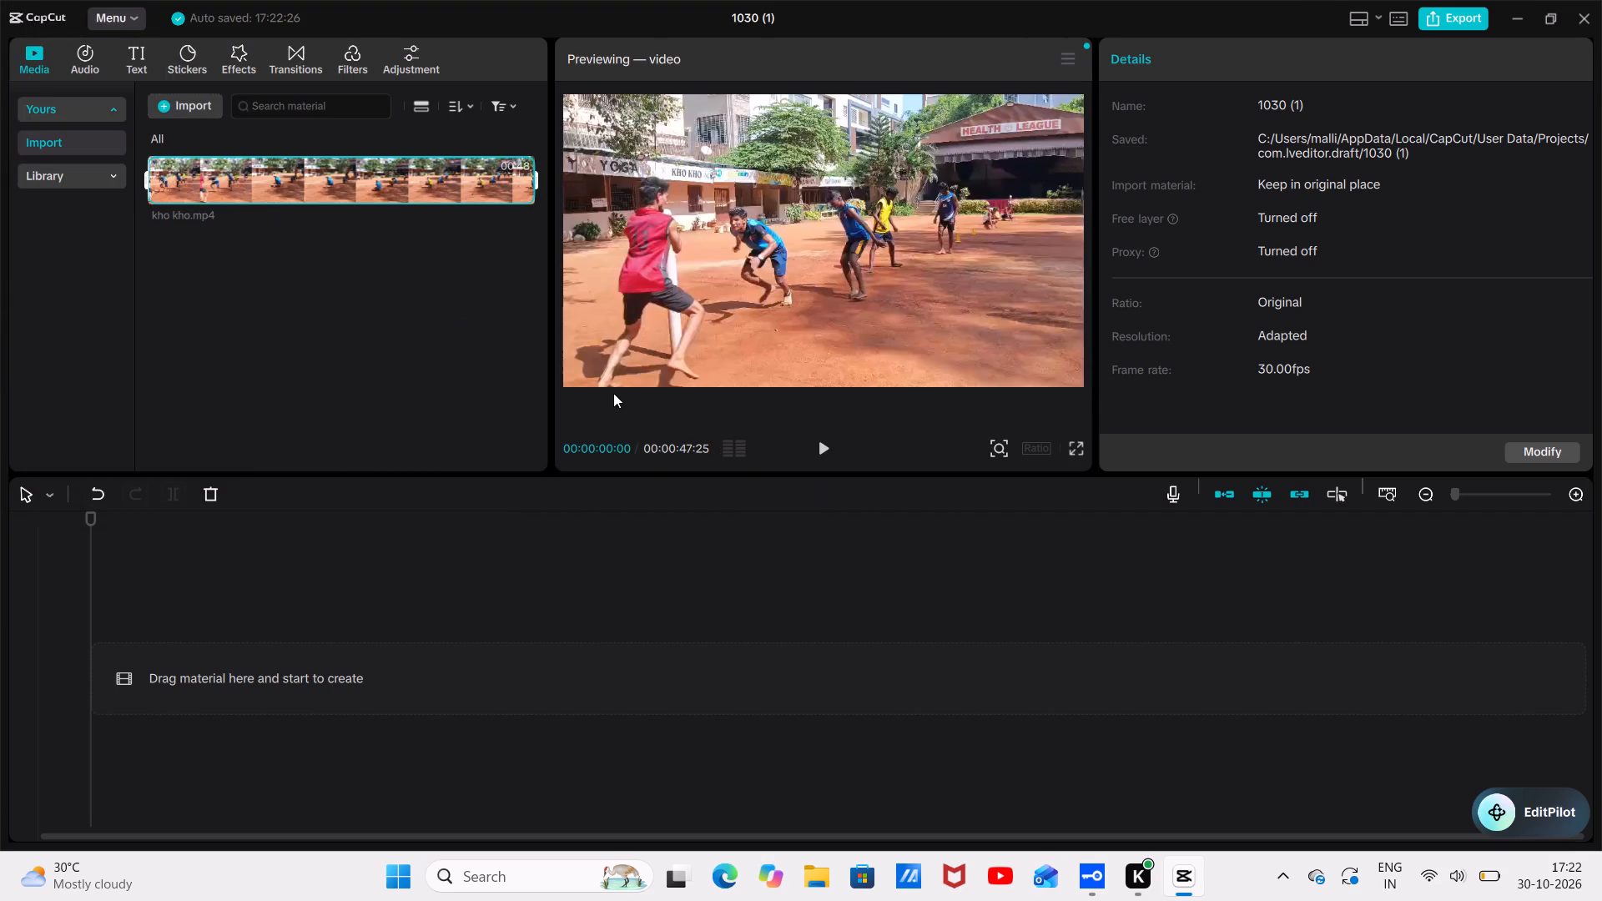
Play the imported kho kho video in the preview.
click(816, 446)
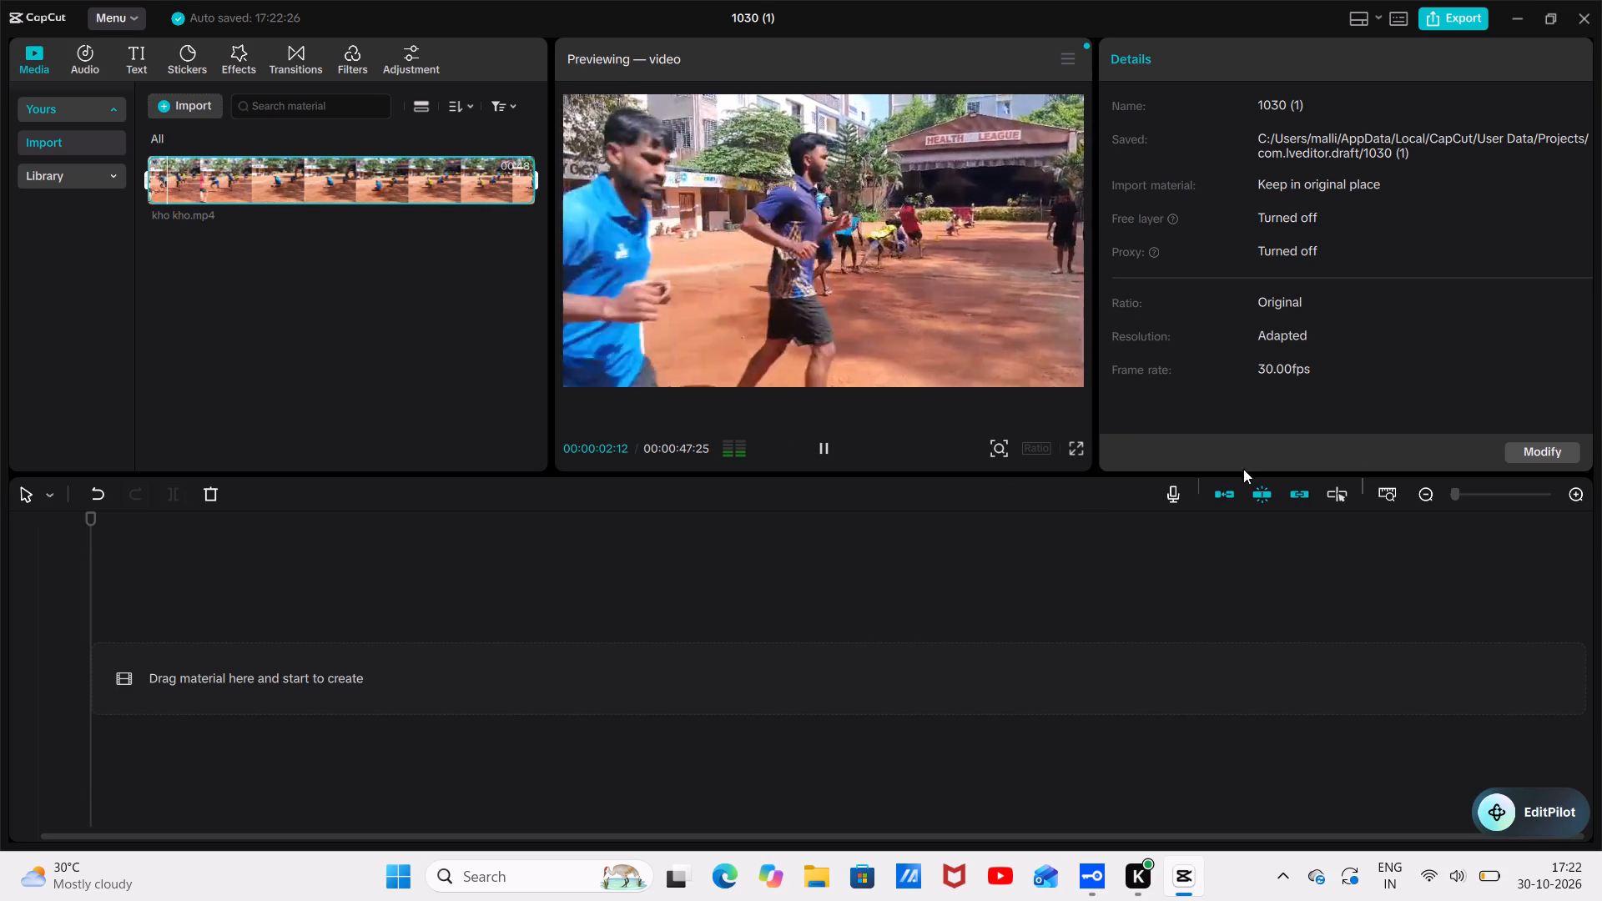
Review the project settings and save them.
click(1532, 446)
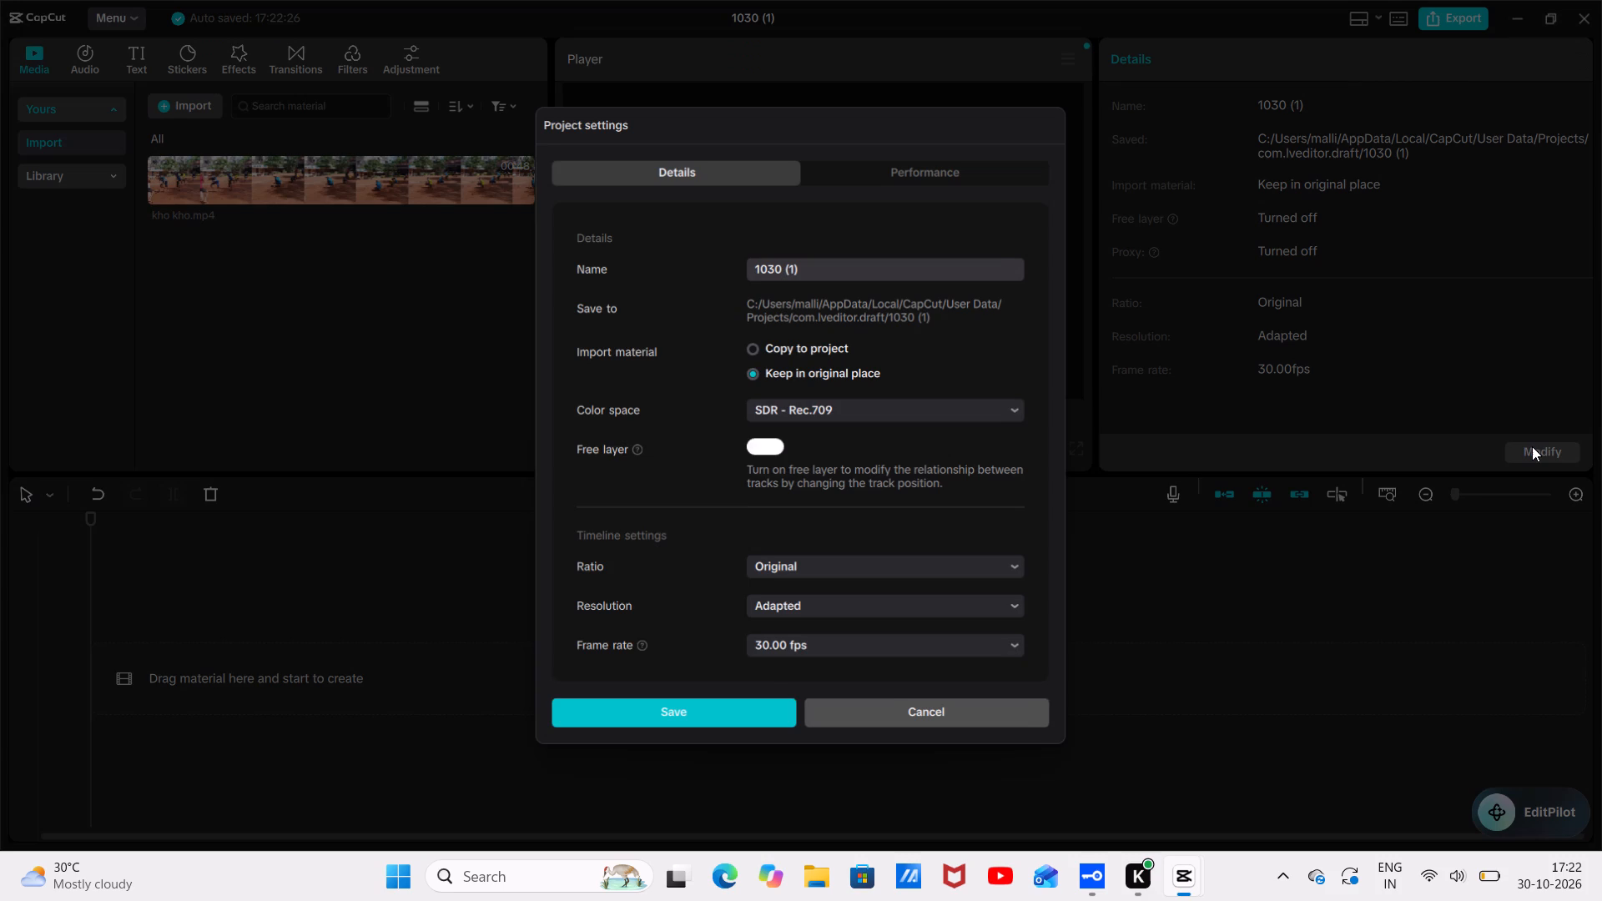
click(705, 712)
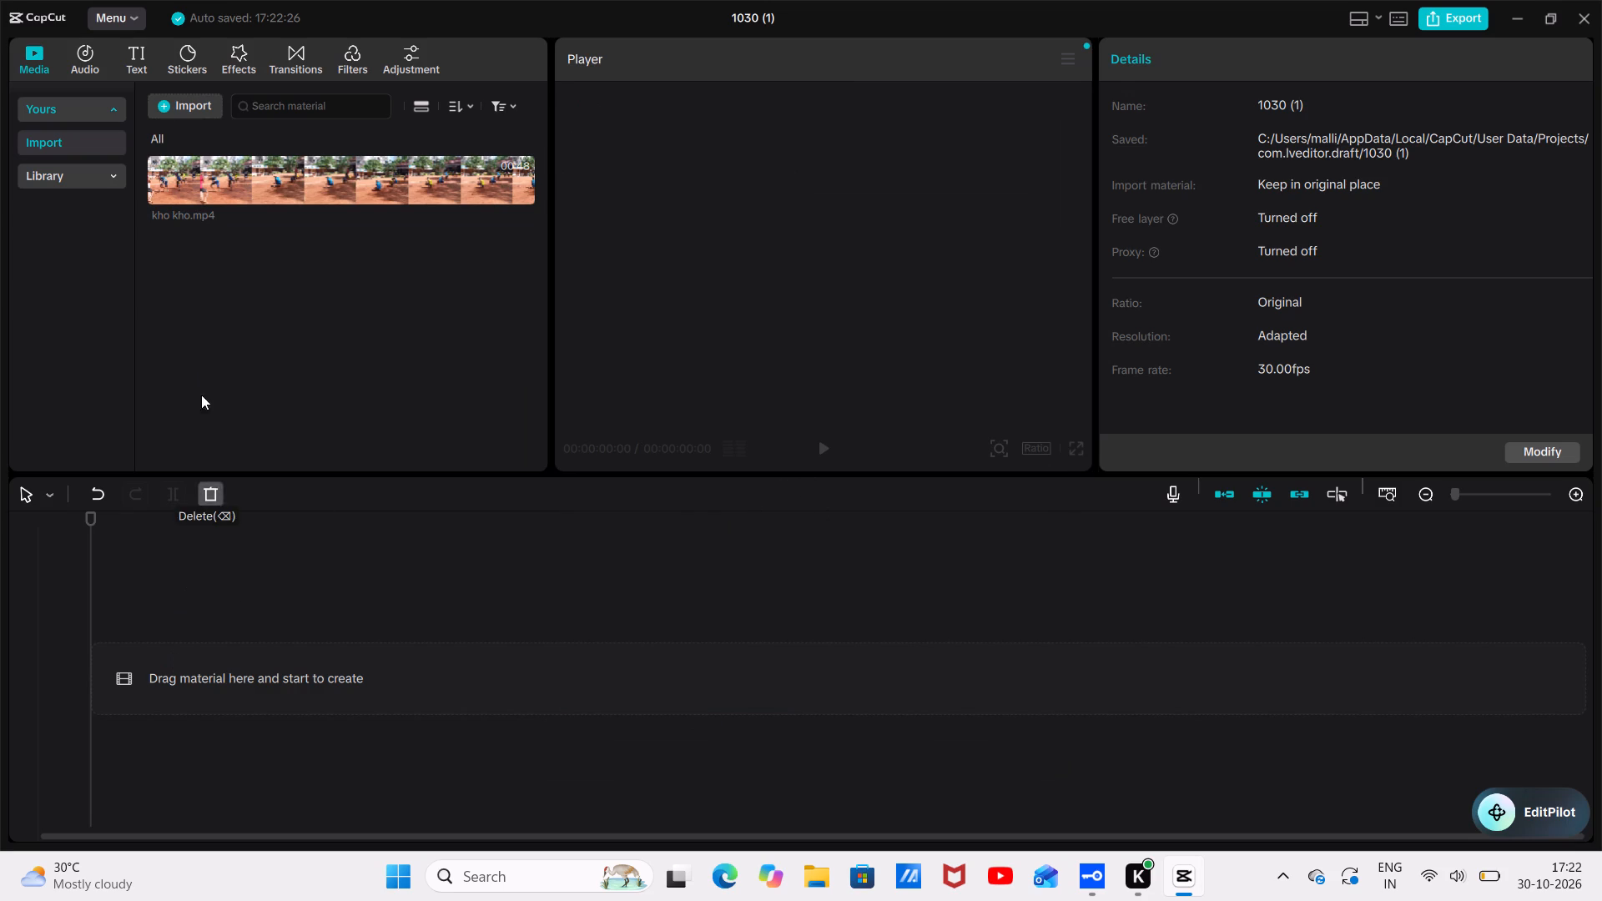
Add the kho kho video from the imported media to the timeline.
click(226, 189)
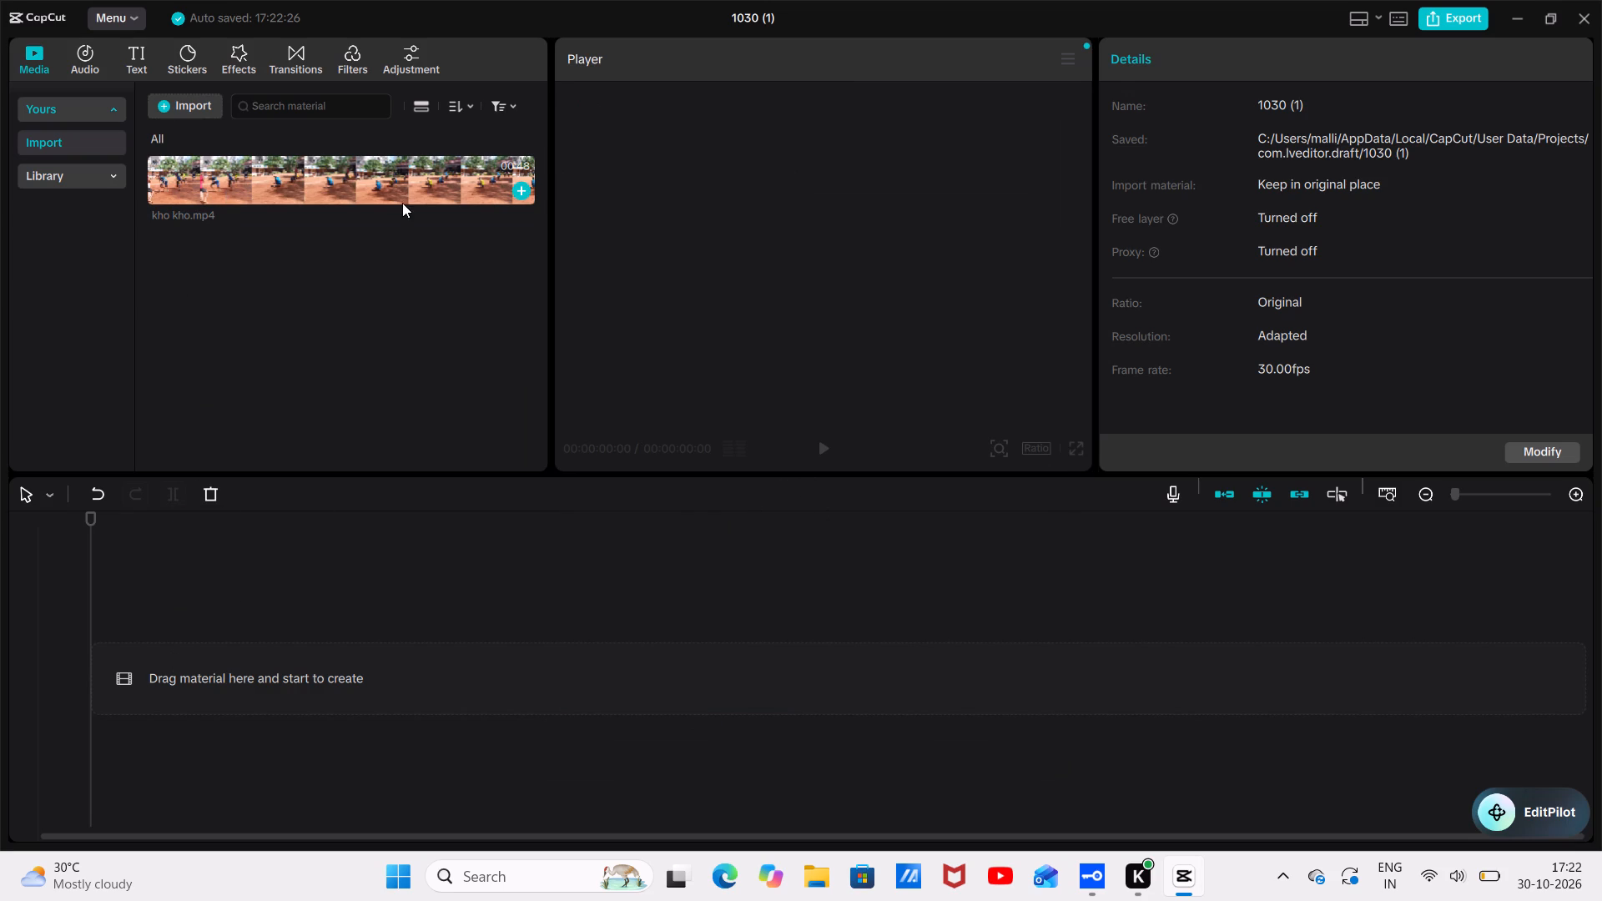
click(521, 190)
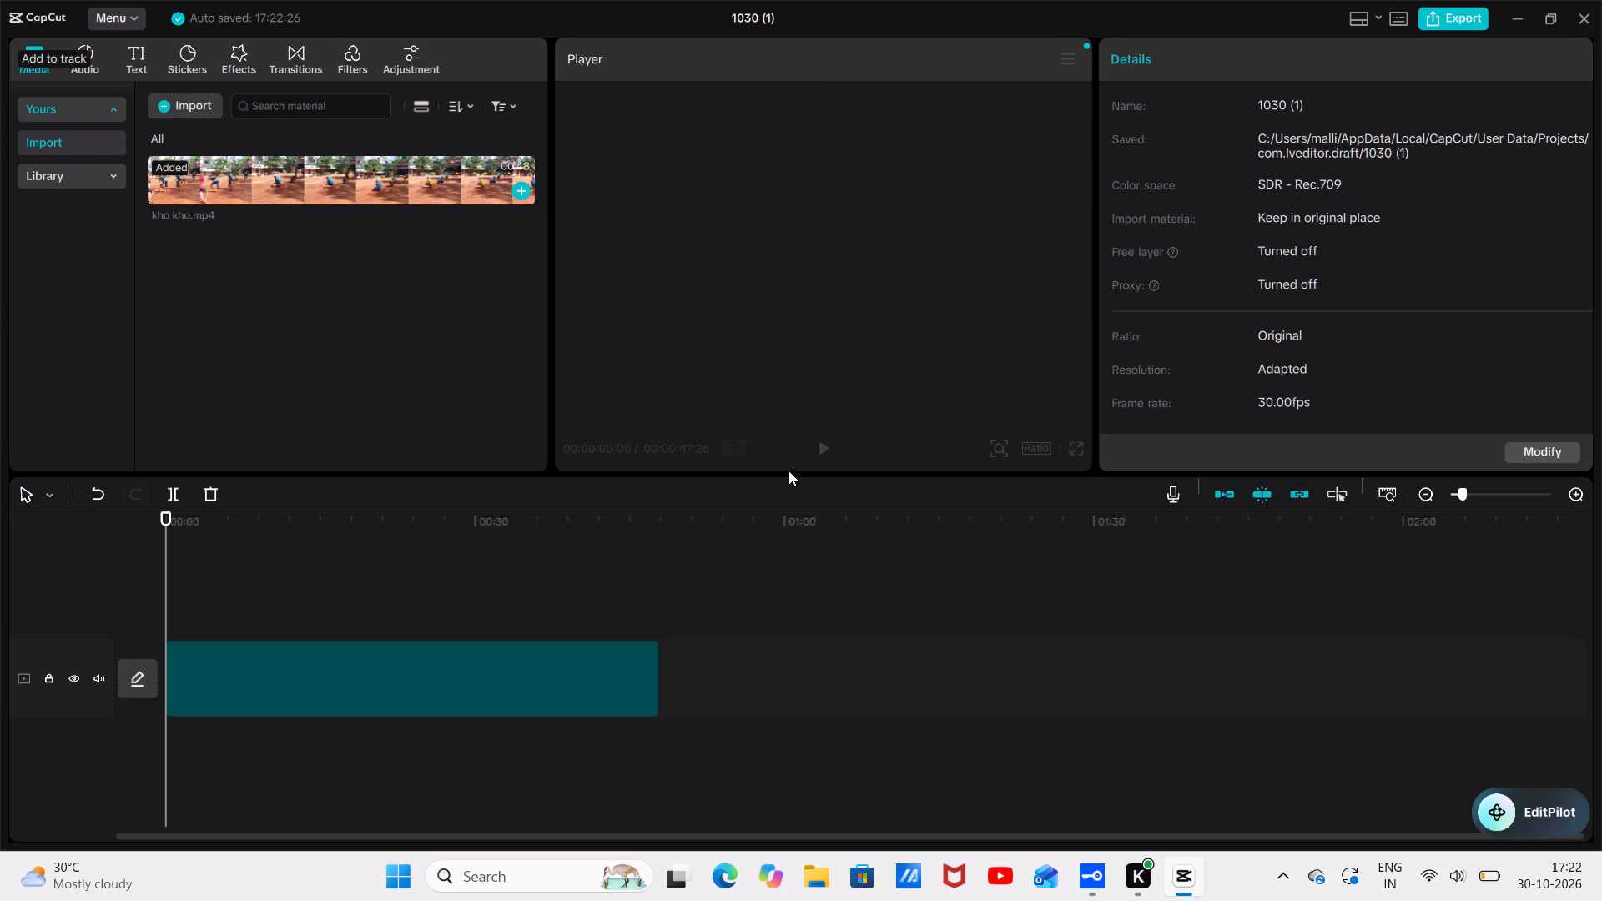
Play back the timeline from the 15-second mark.
click(320, 638)
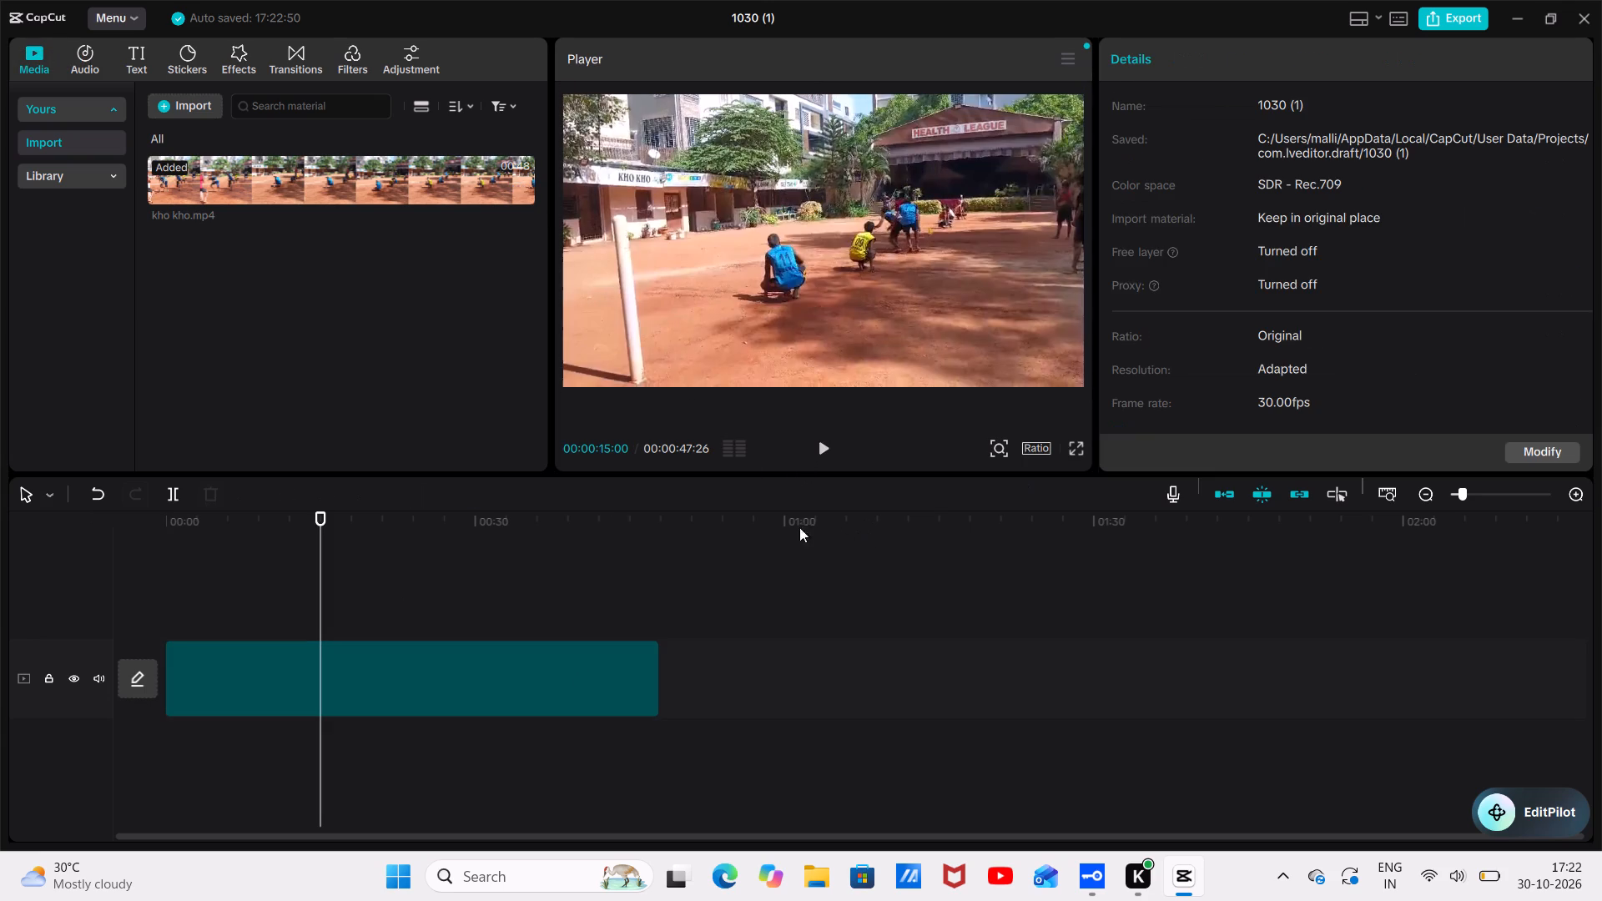
click(824, 449)
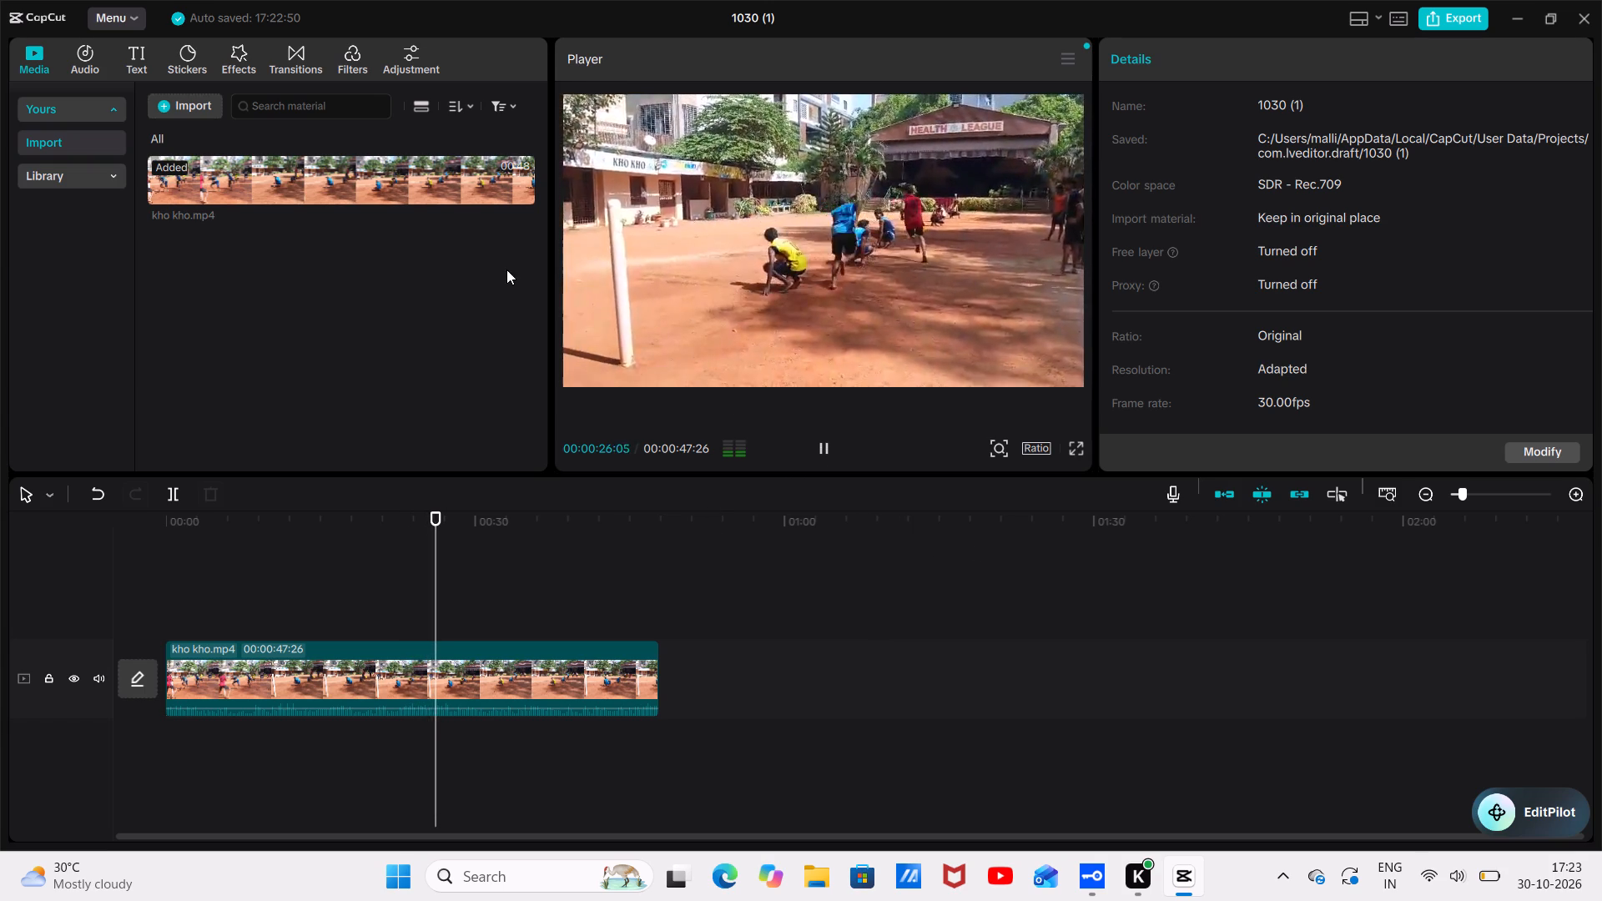
Browse the adjustment library and preview the Custom adjustment.
click(422, 63)
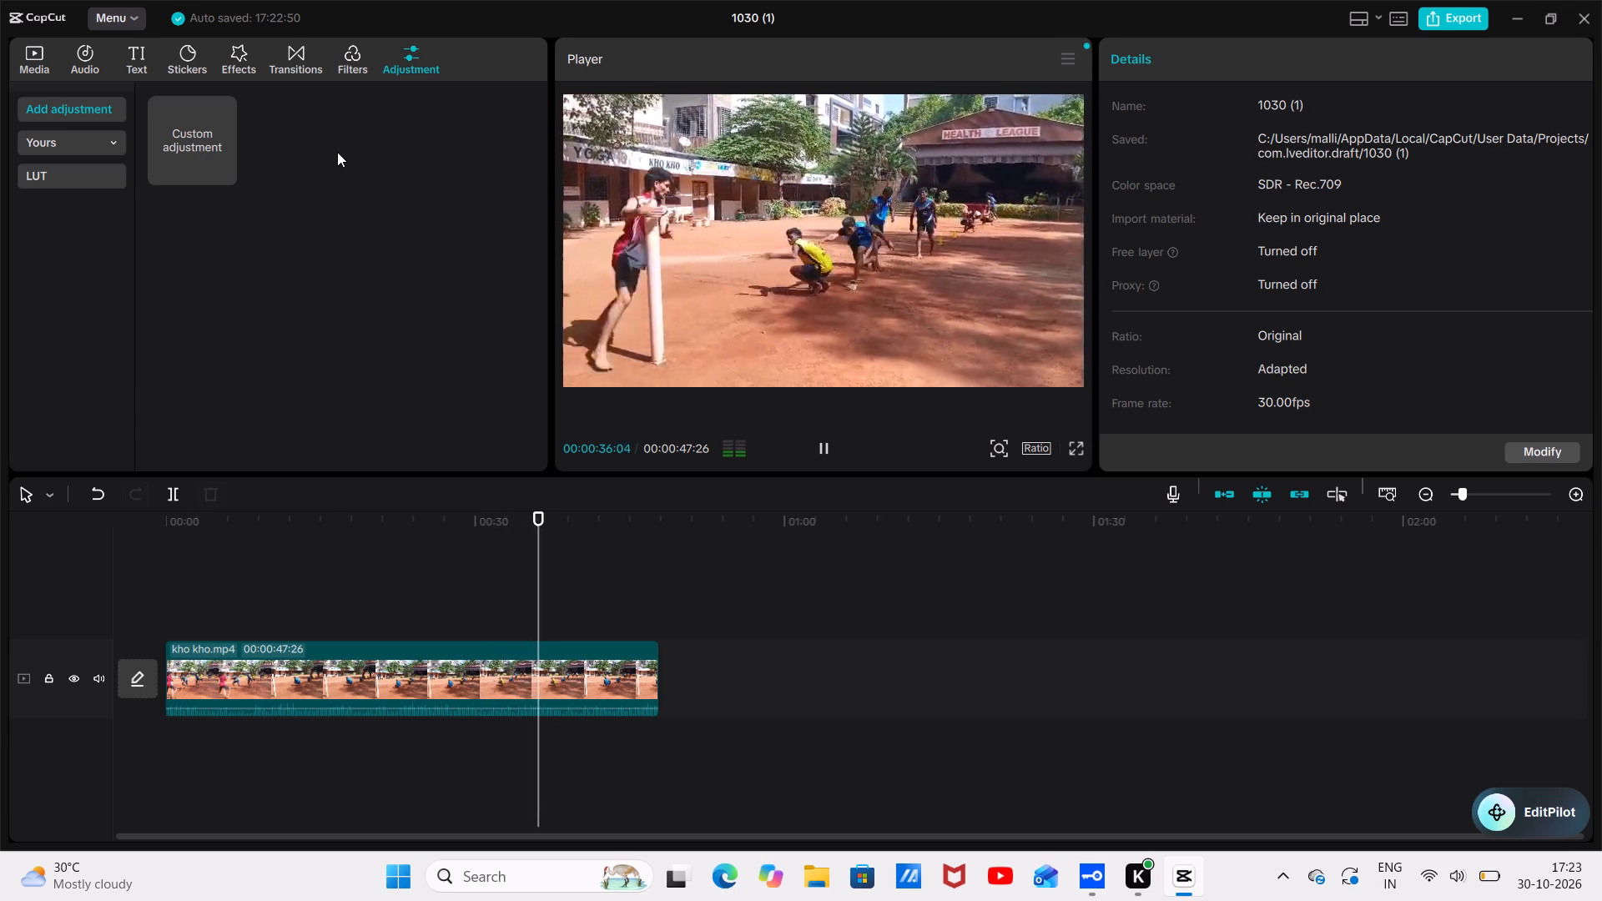
click(400, 51)
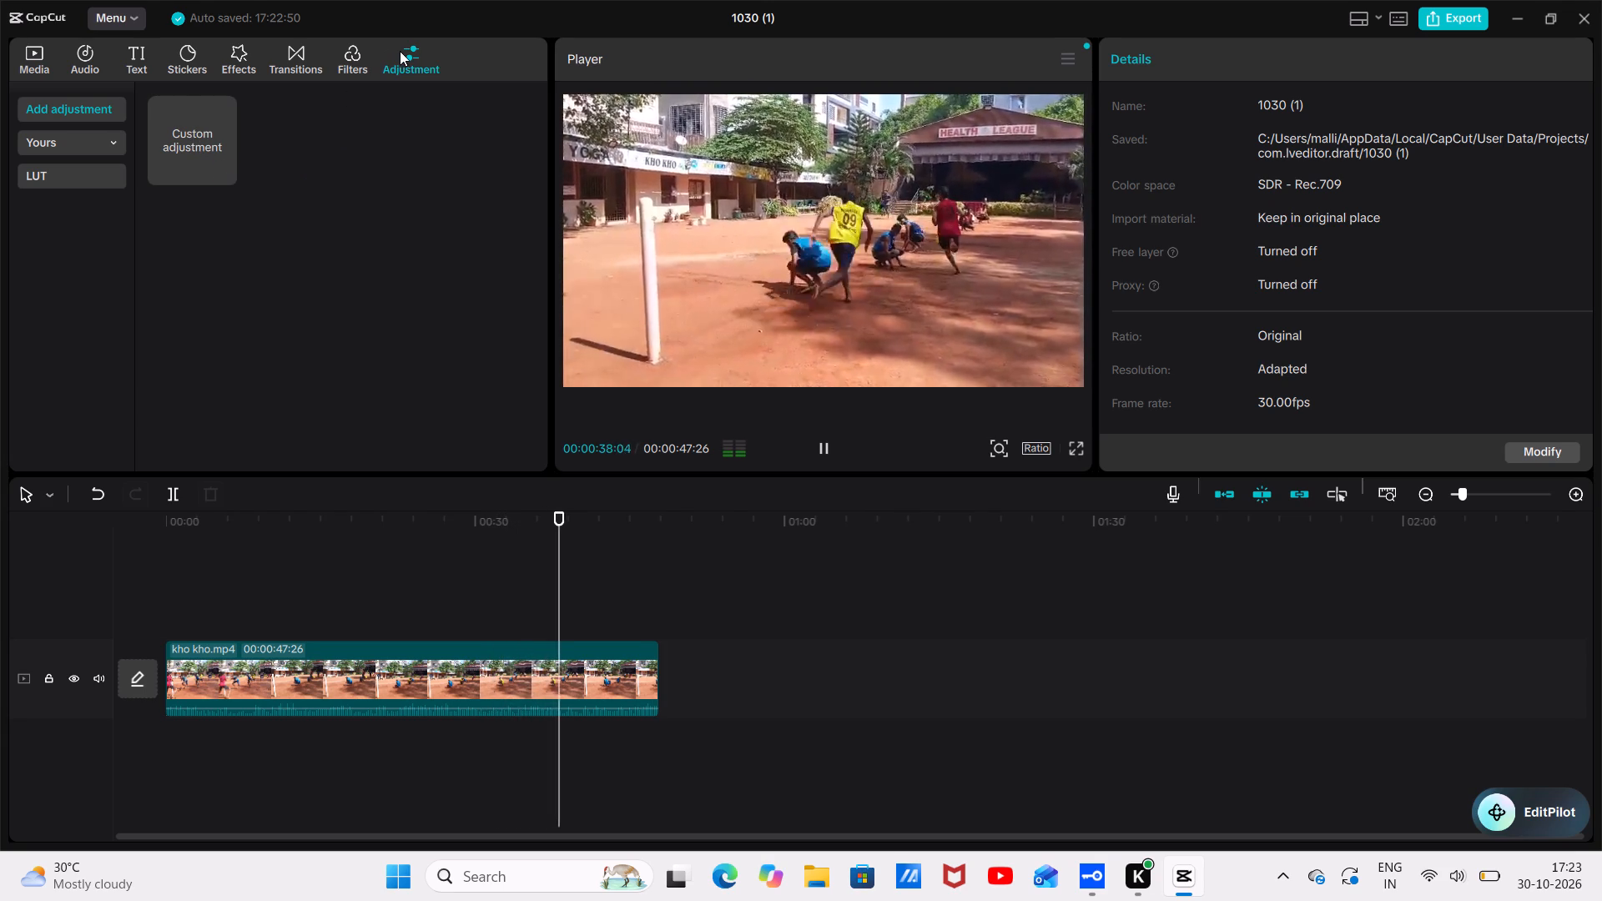
click(189, 150)
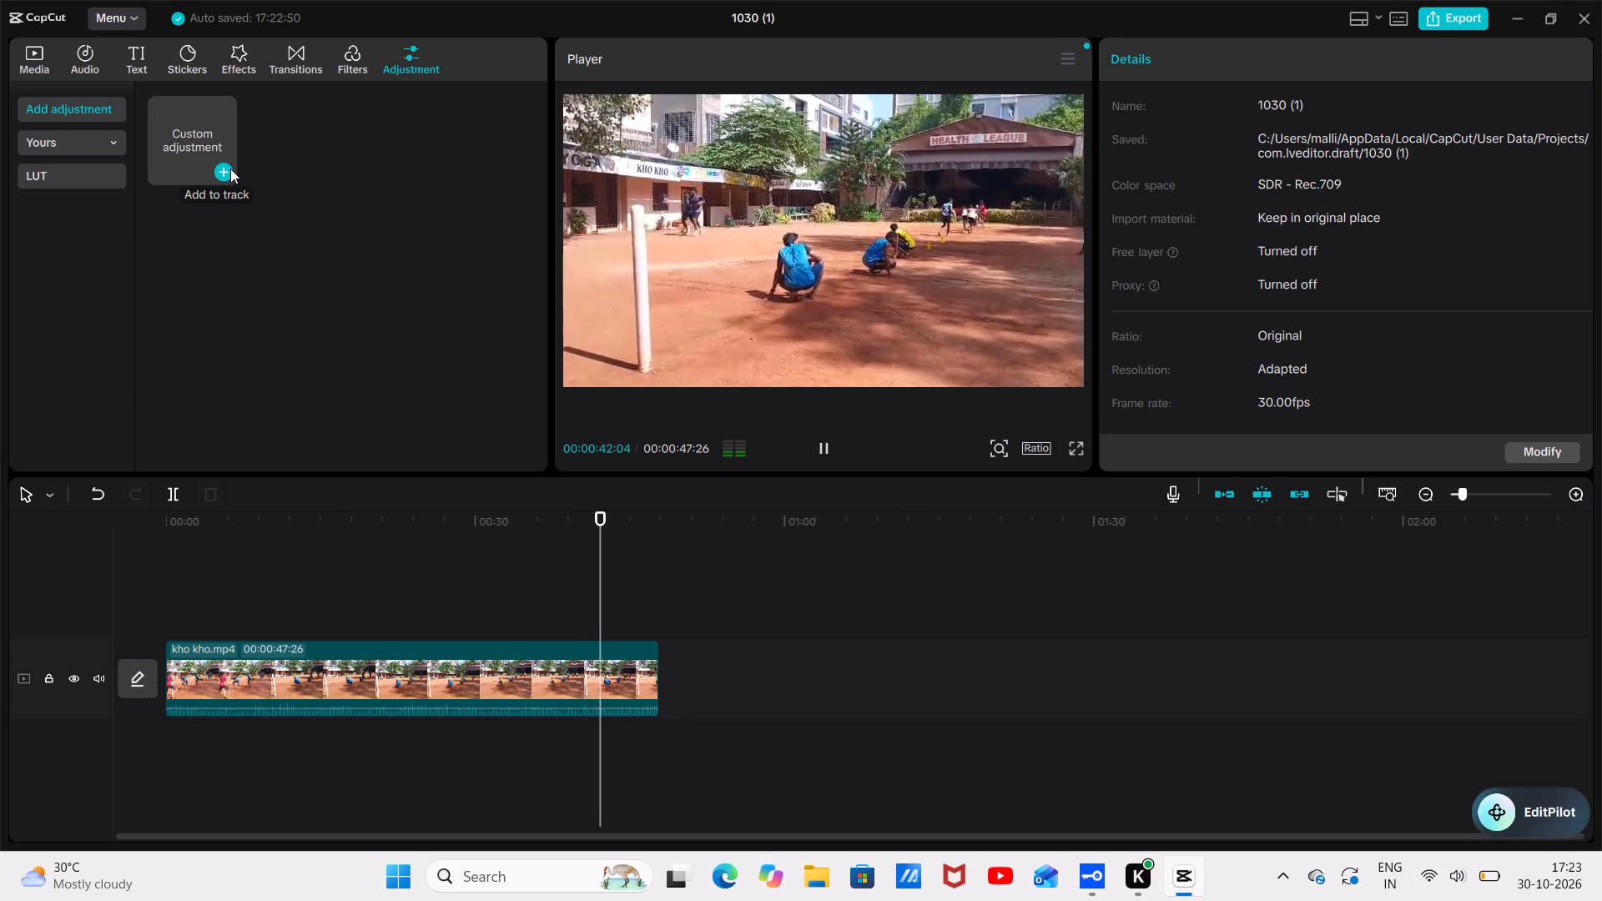
click(418, 63)
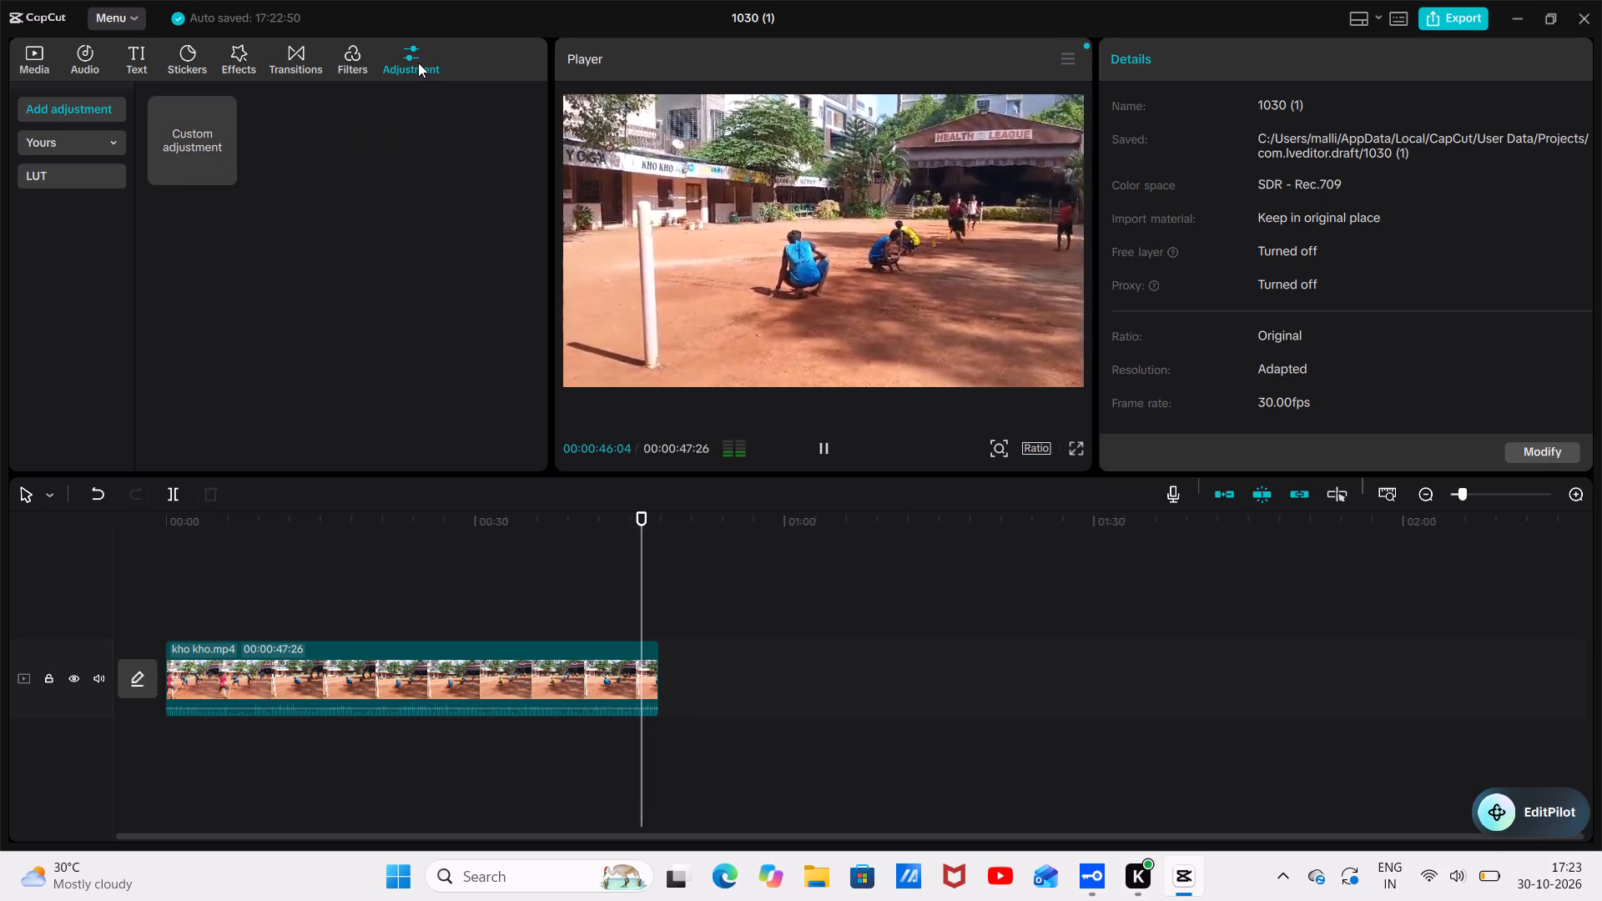
double_click(418, 63)
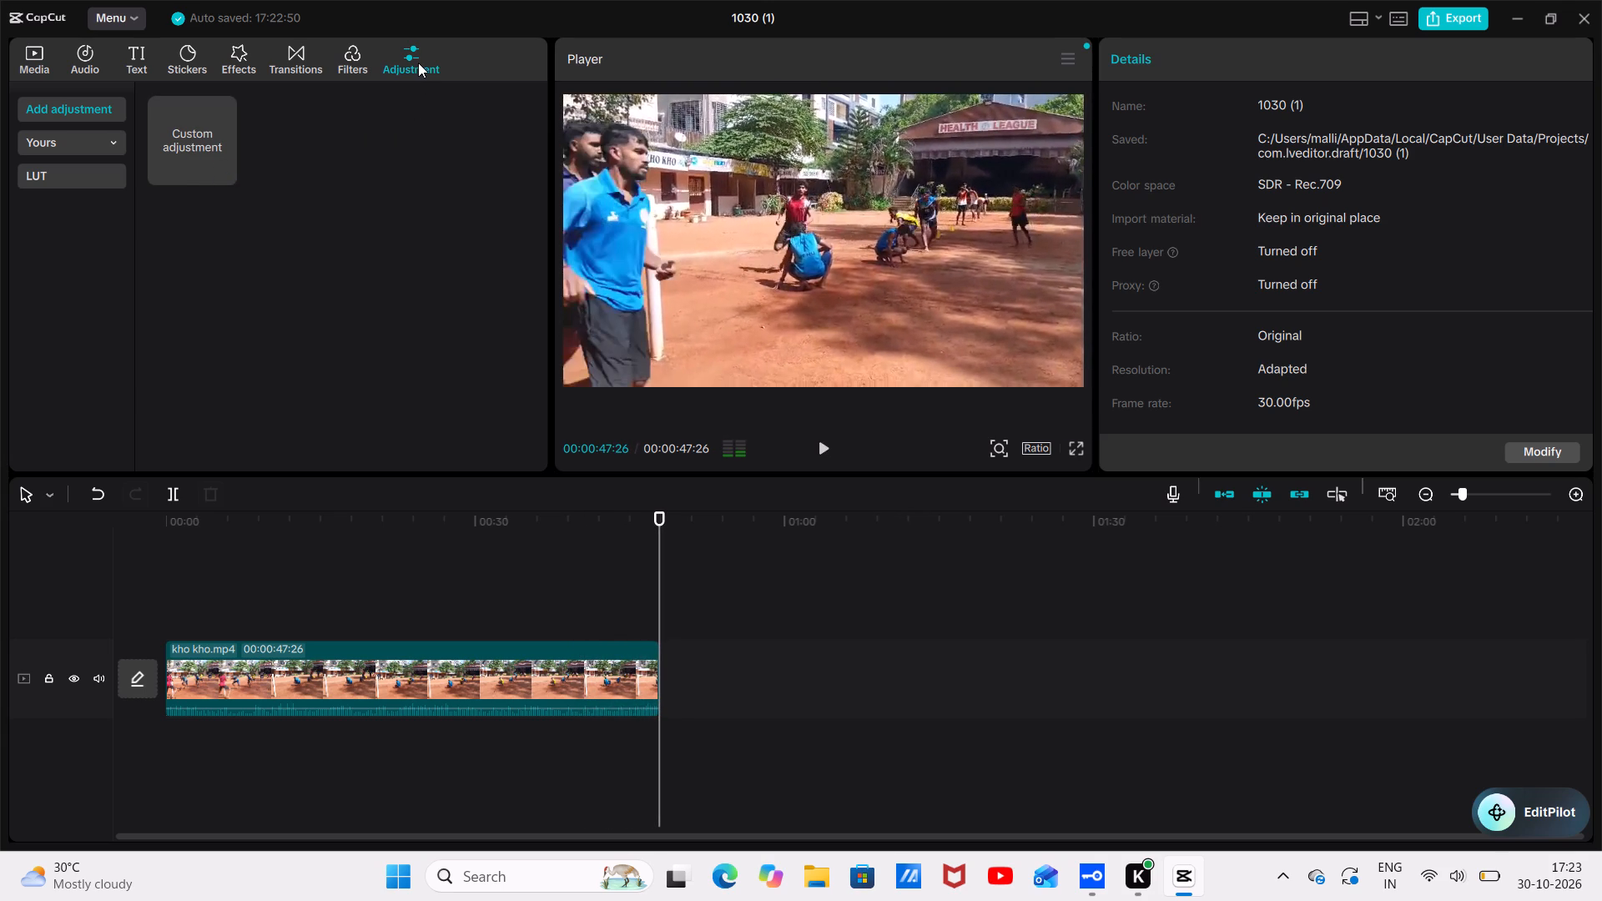
click(199, 136)
double_click(199, 136)
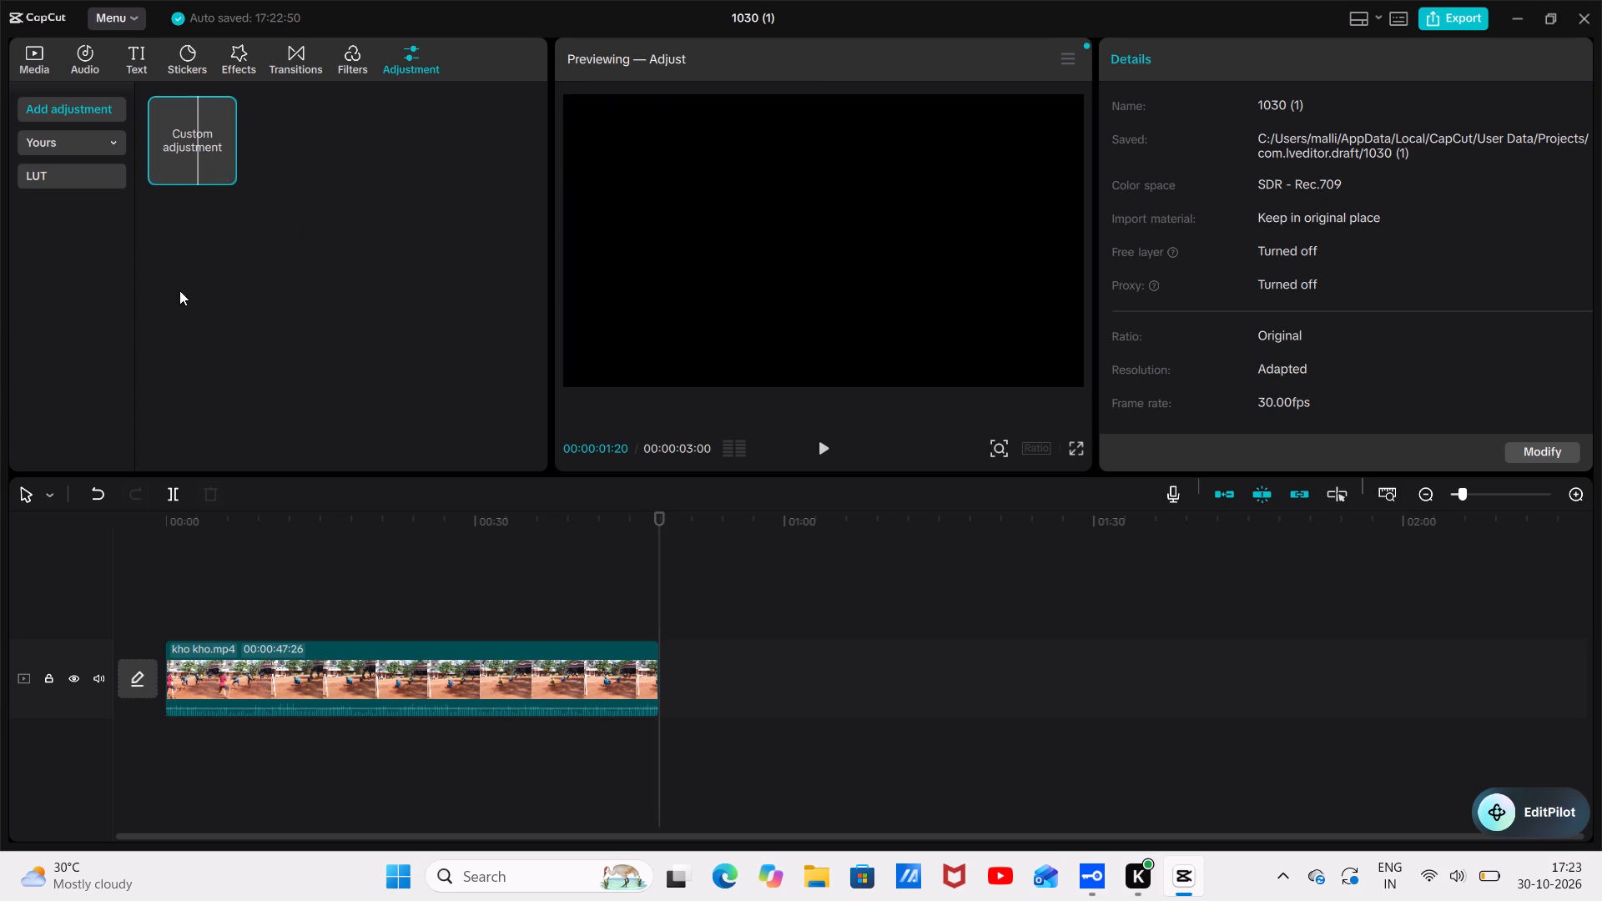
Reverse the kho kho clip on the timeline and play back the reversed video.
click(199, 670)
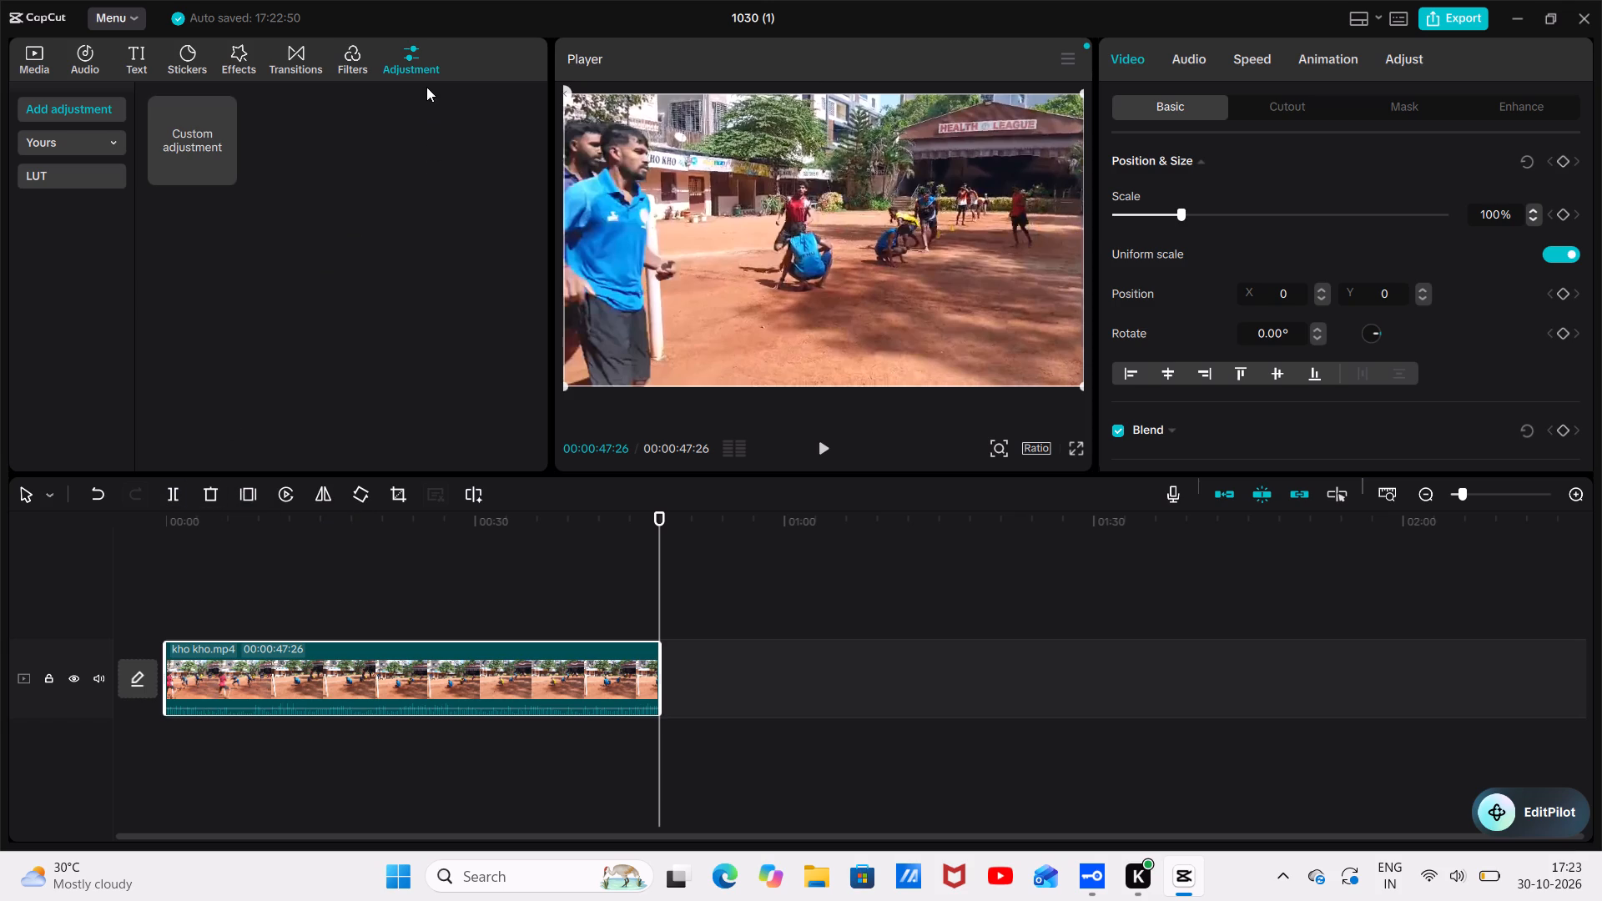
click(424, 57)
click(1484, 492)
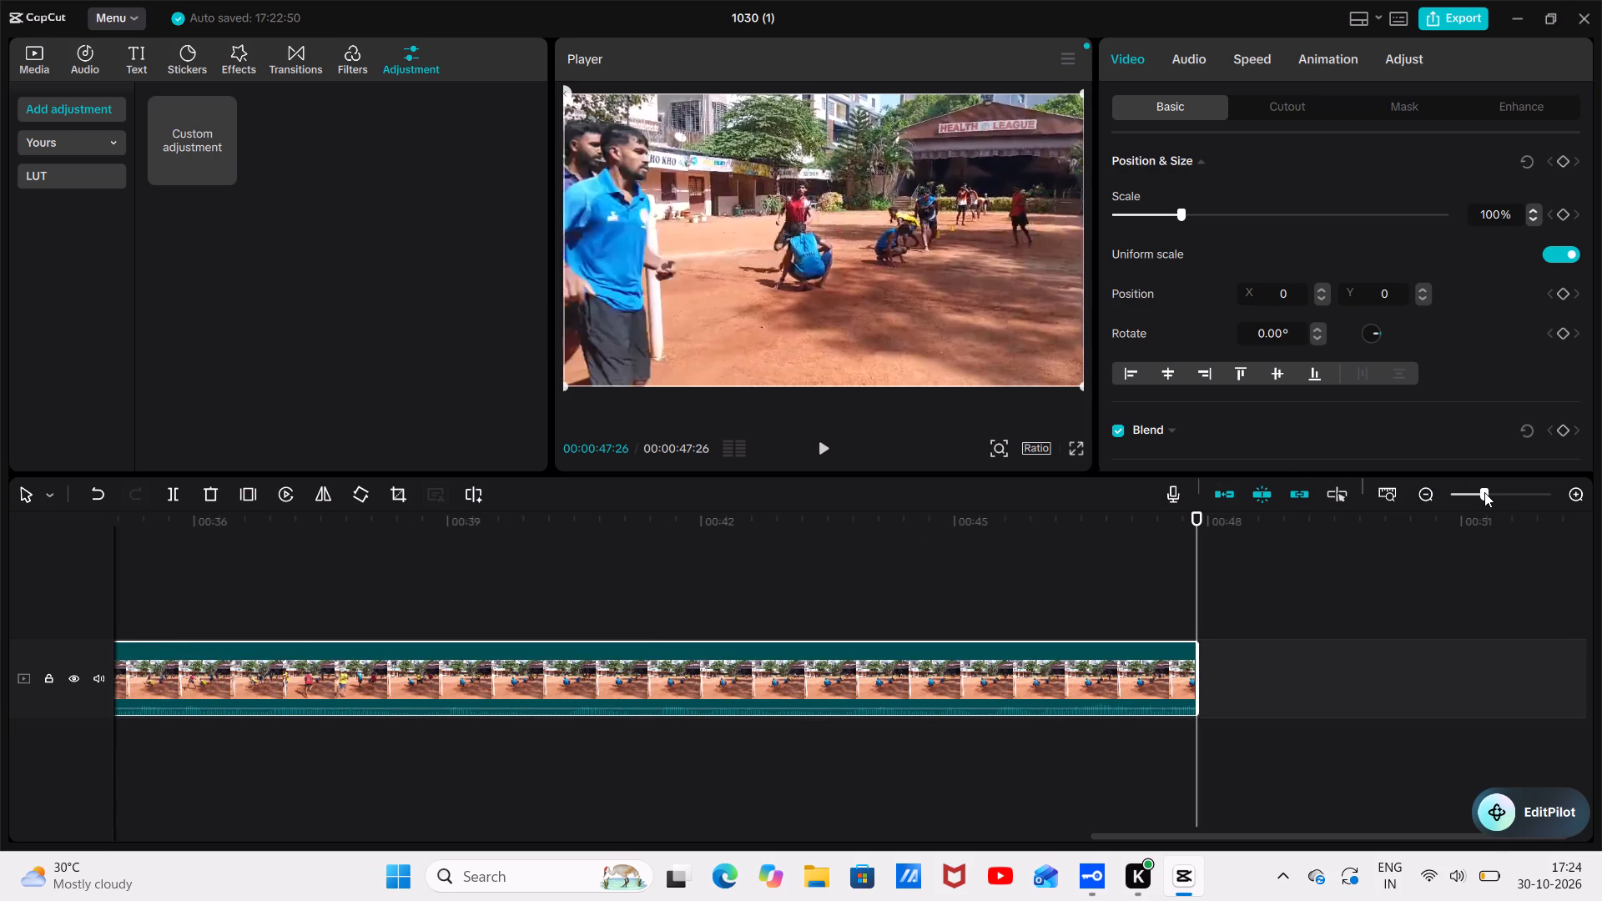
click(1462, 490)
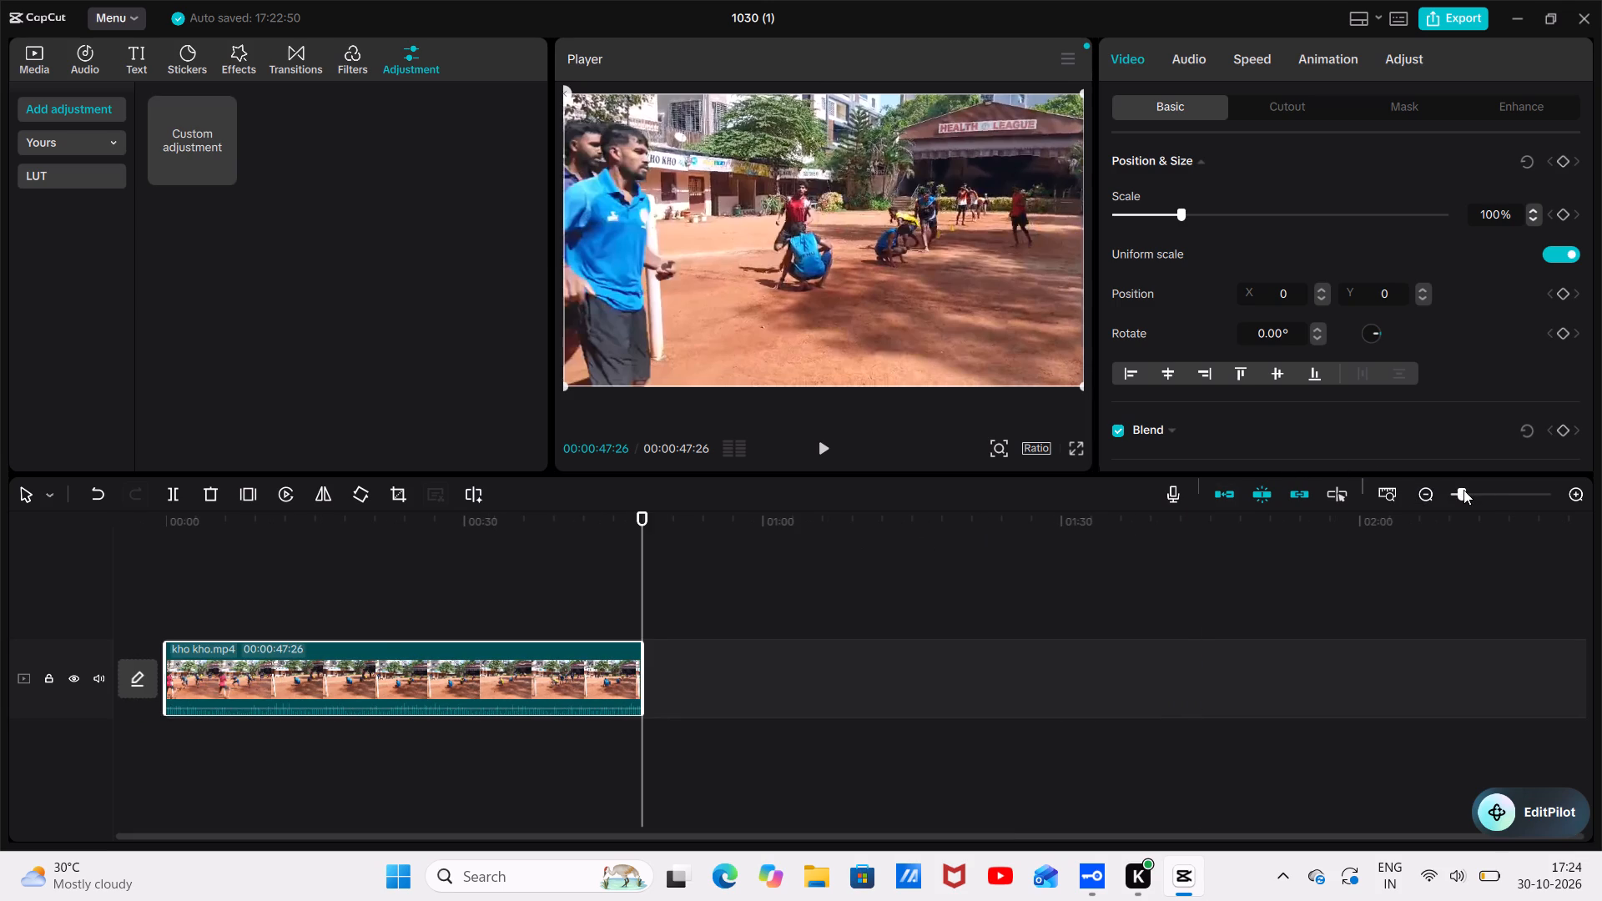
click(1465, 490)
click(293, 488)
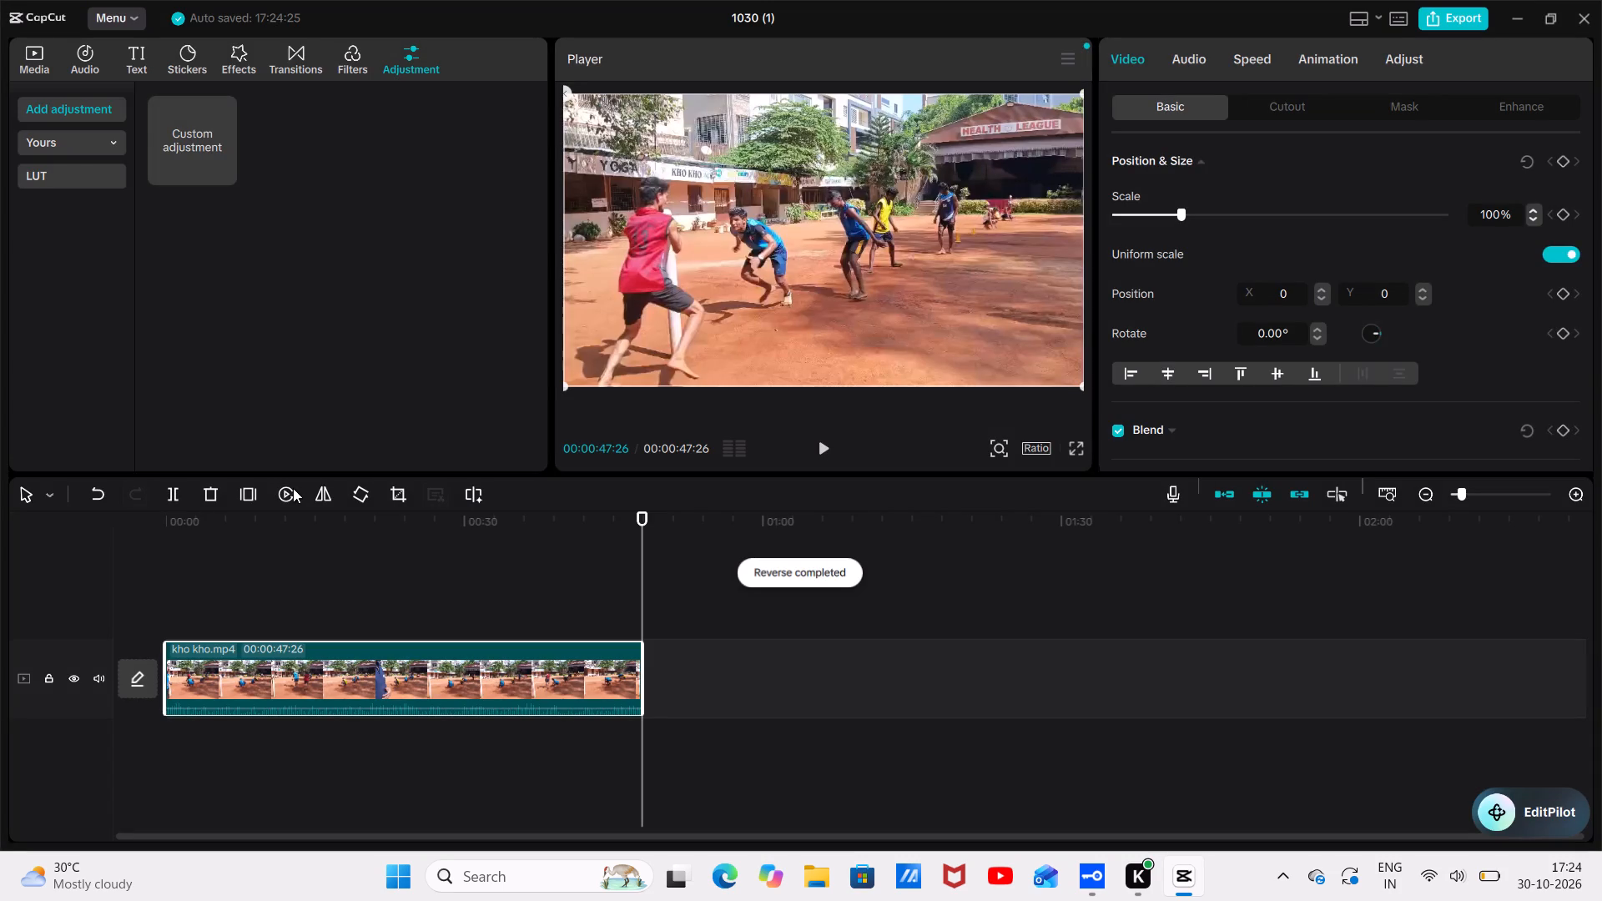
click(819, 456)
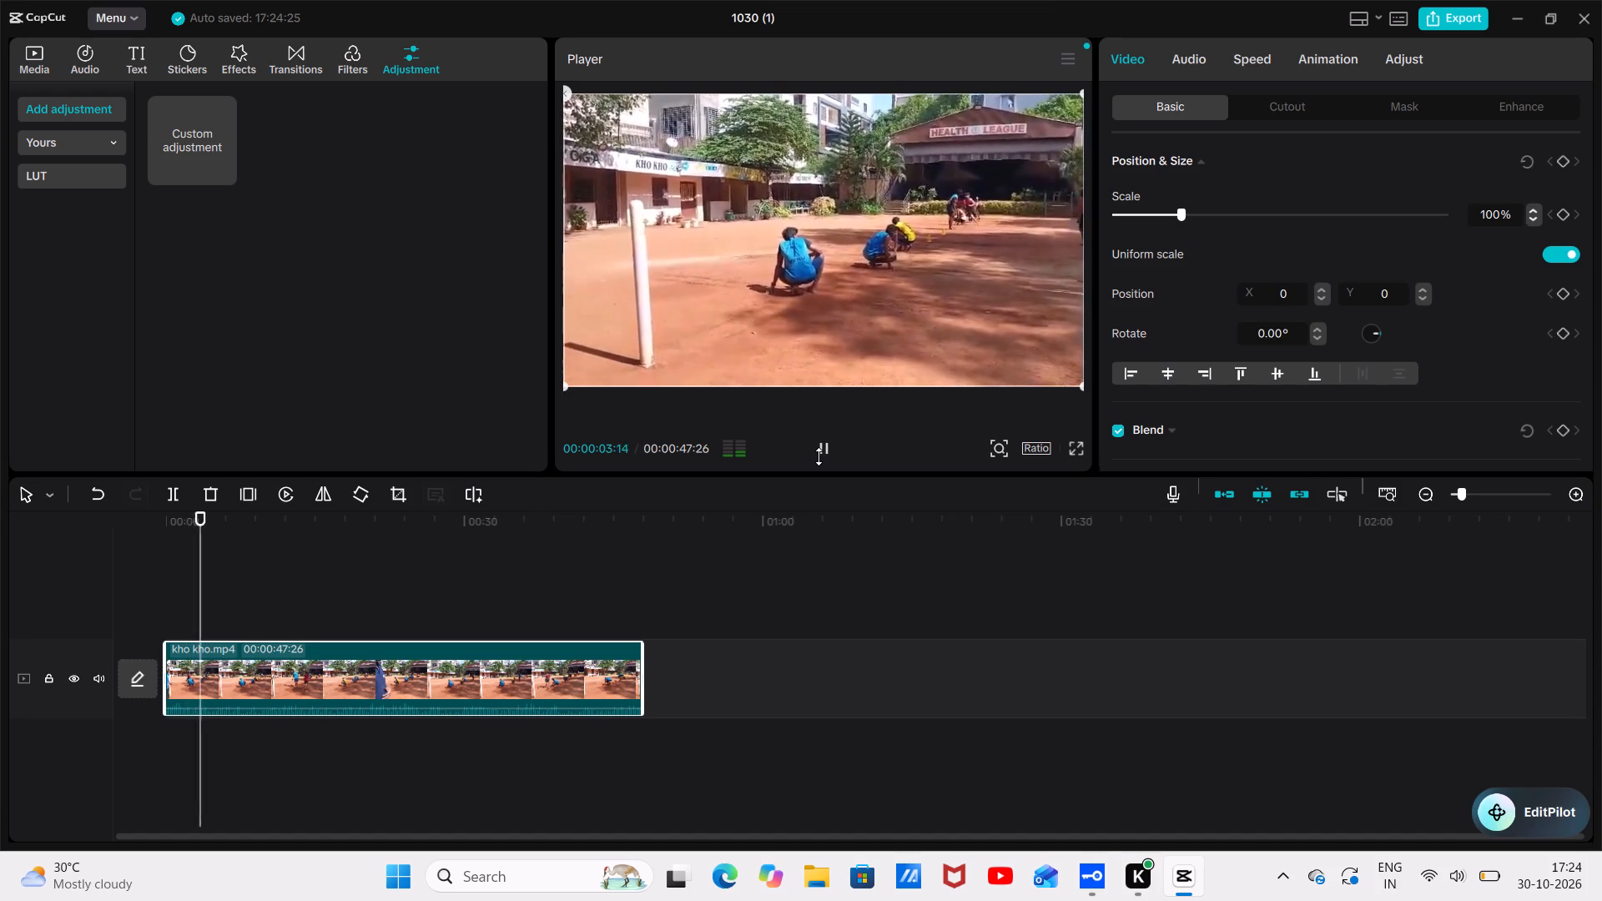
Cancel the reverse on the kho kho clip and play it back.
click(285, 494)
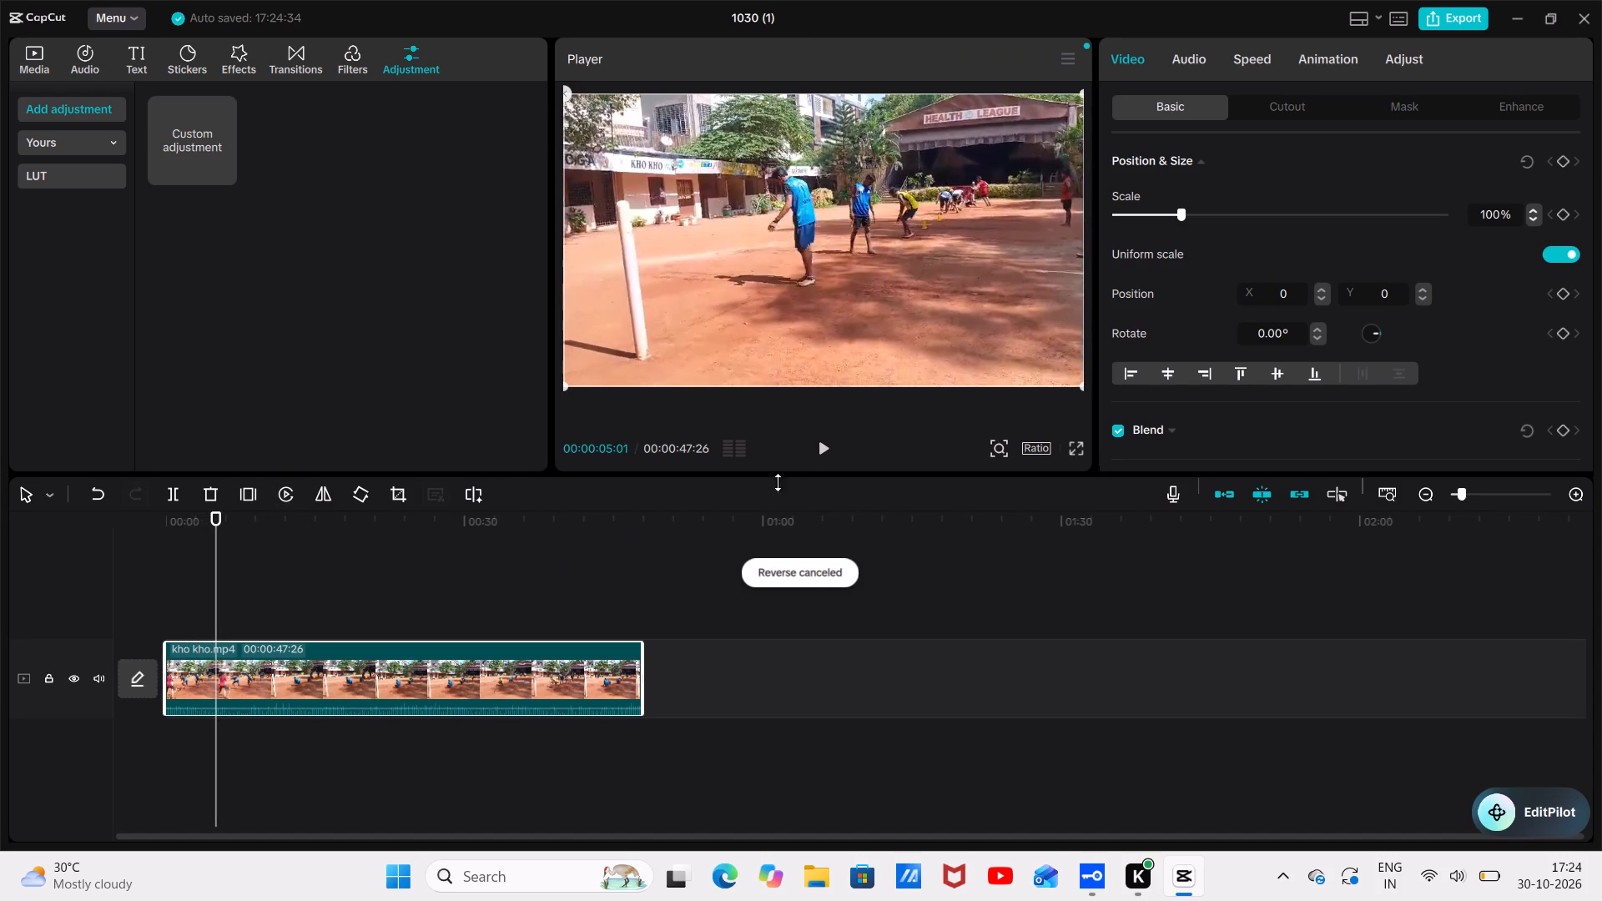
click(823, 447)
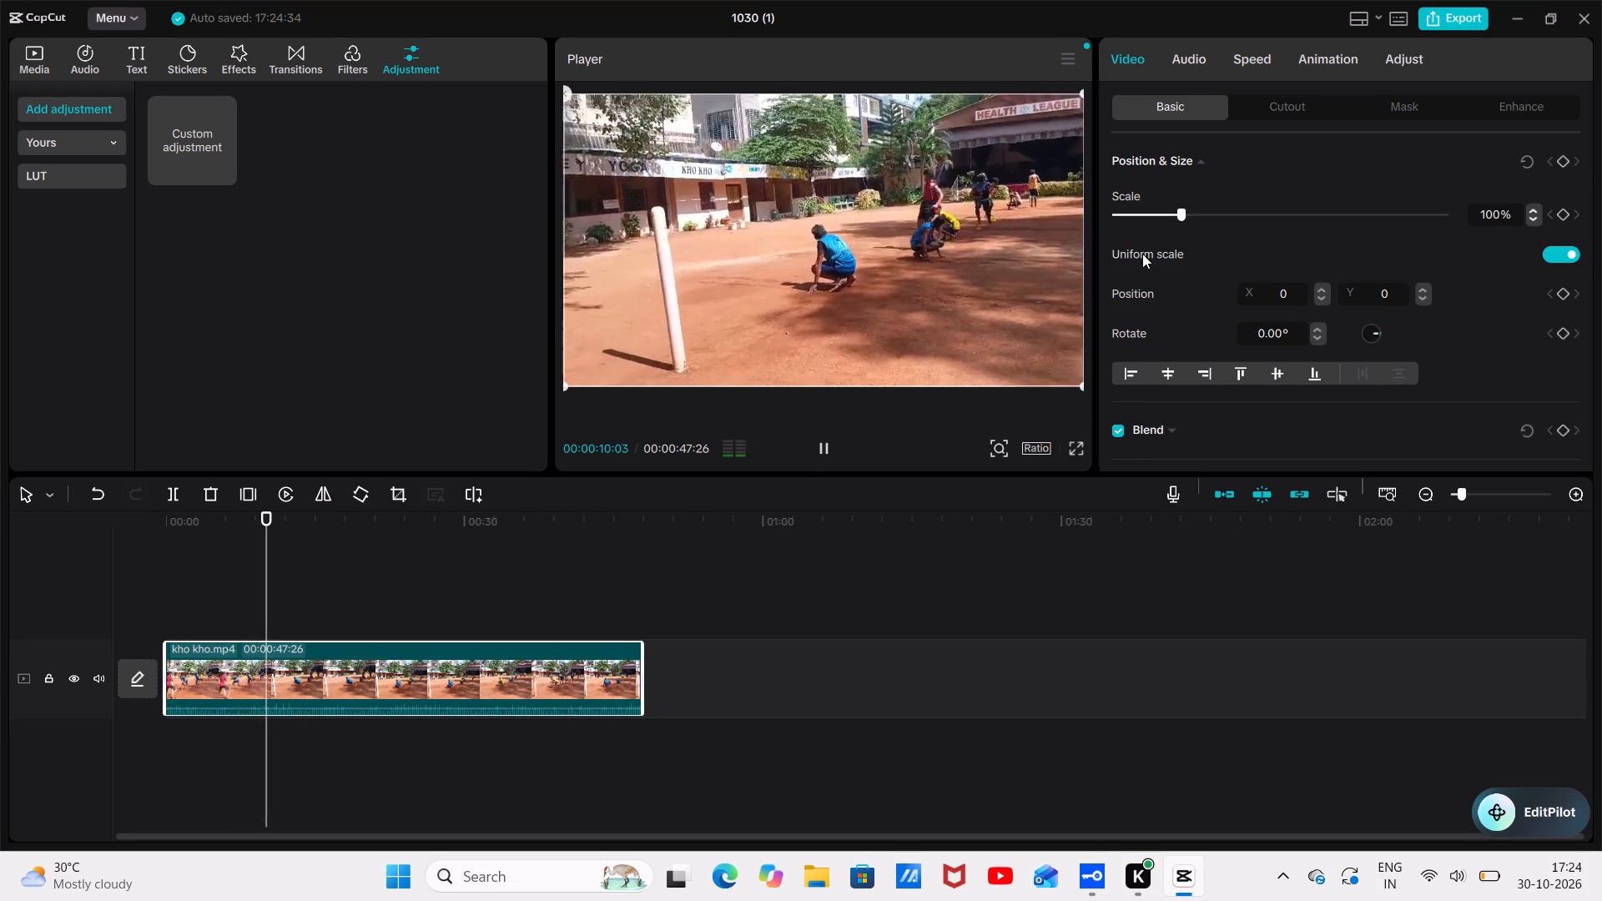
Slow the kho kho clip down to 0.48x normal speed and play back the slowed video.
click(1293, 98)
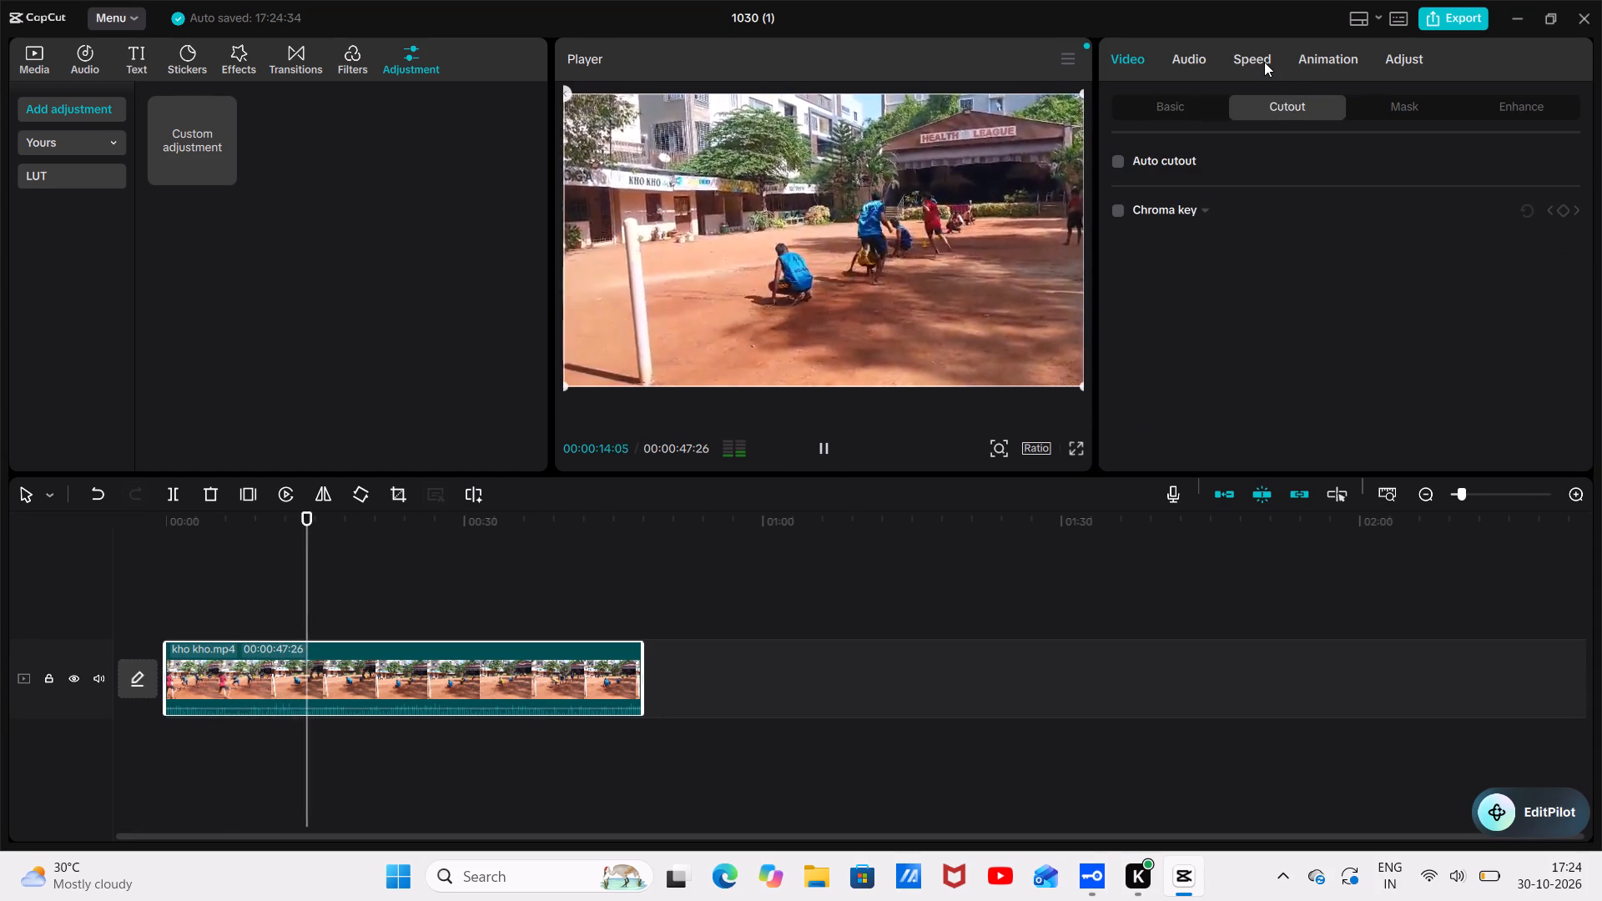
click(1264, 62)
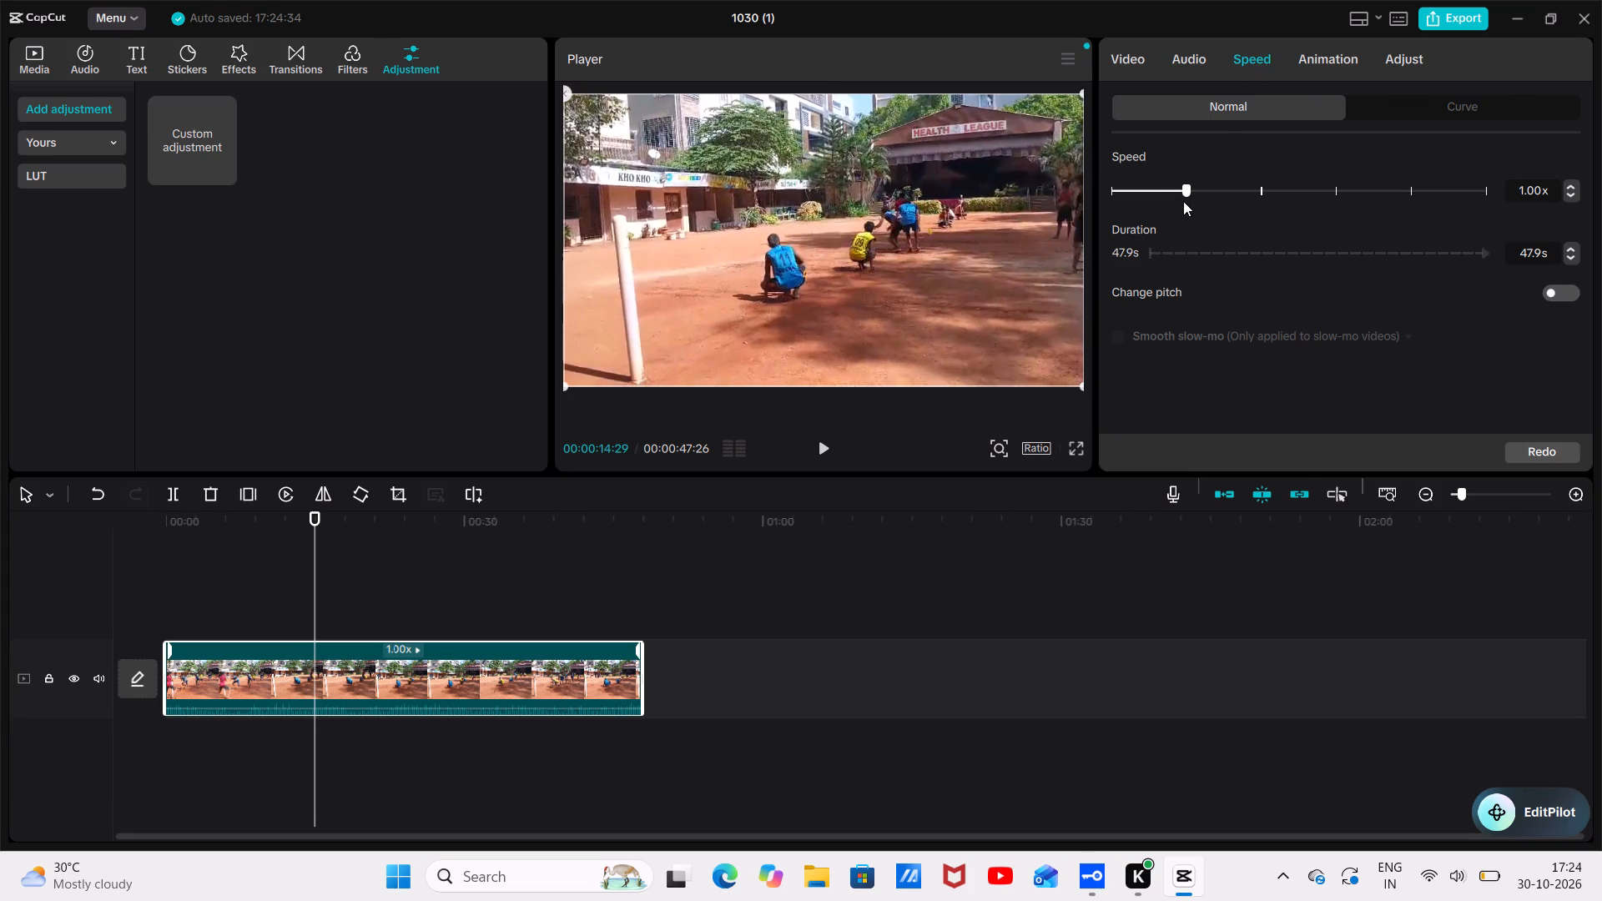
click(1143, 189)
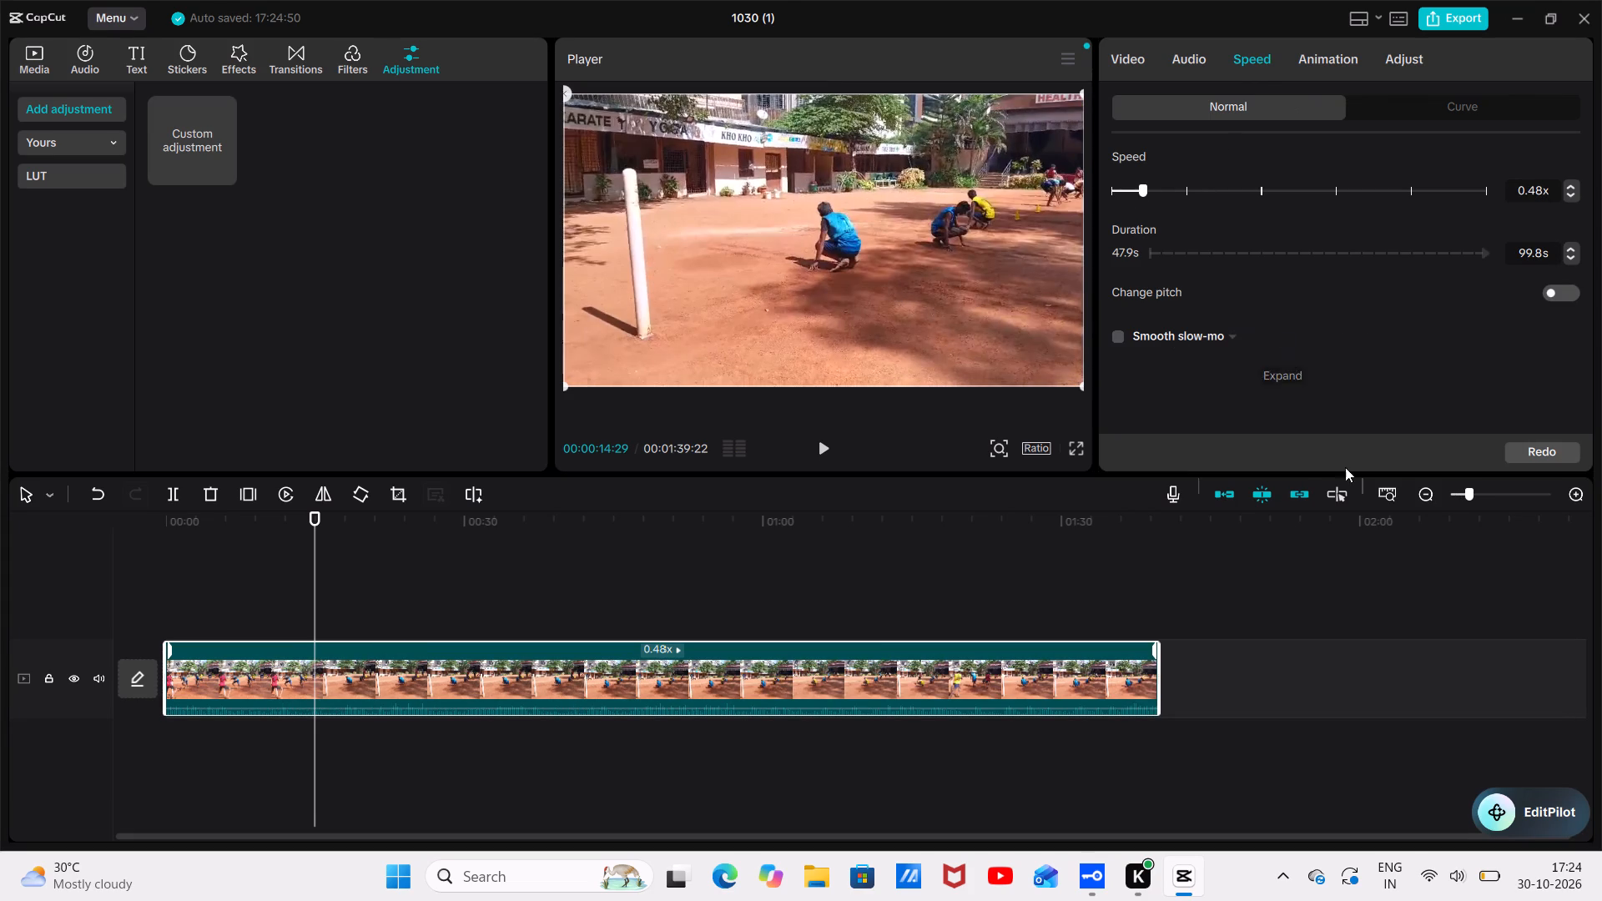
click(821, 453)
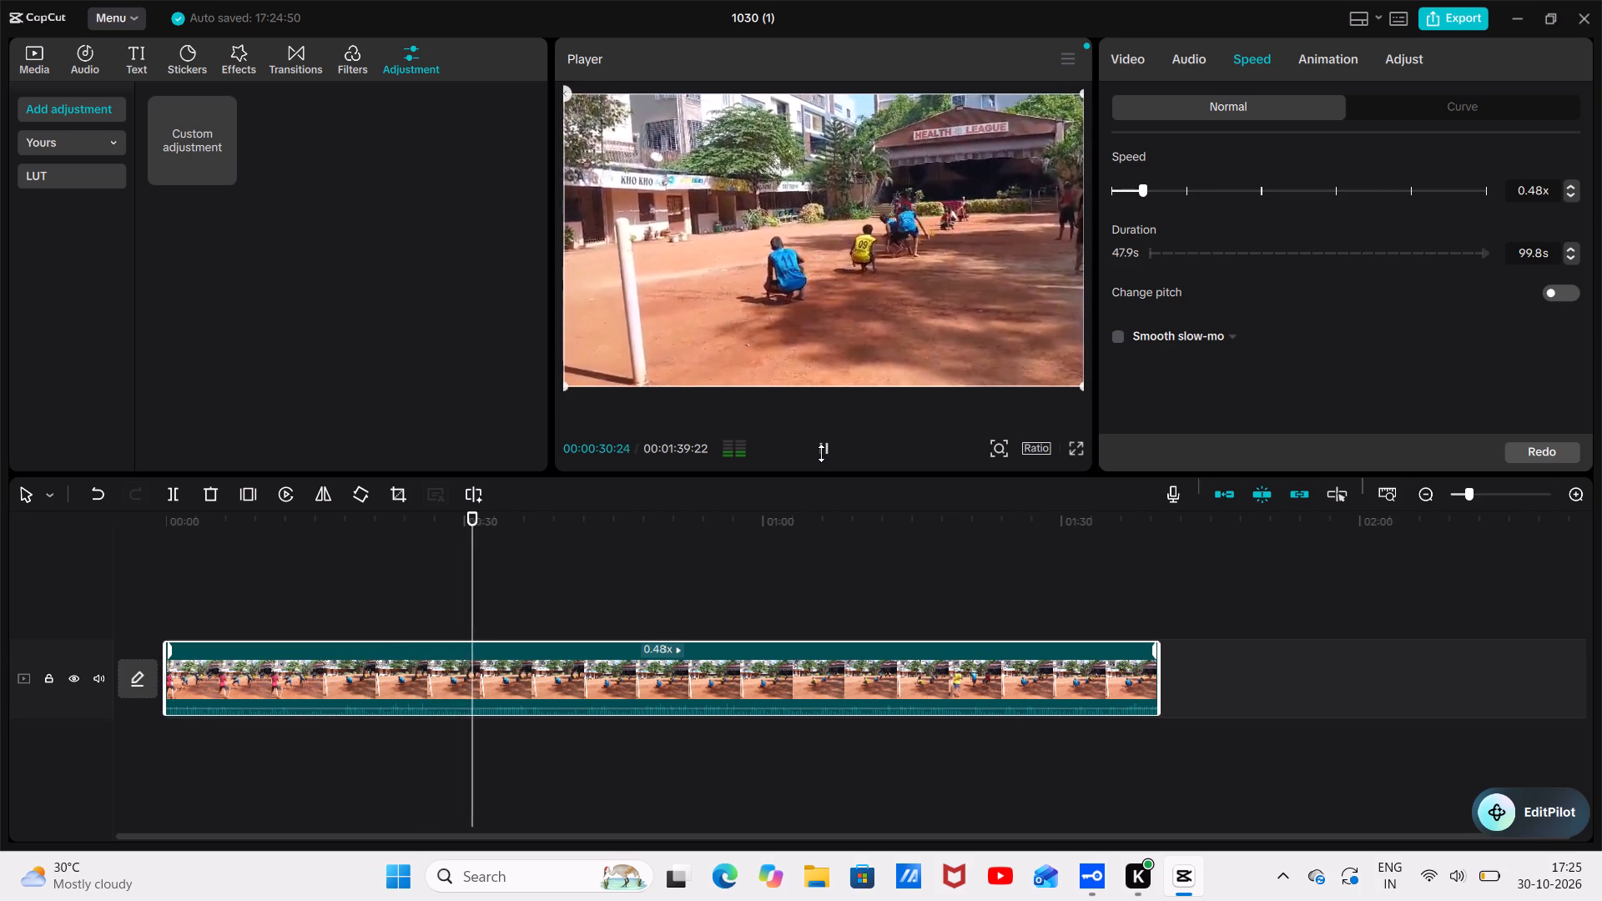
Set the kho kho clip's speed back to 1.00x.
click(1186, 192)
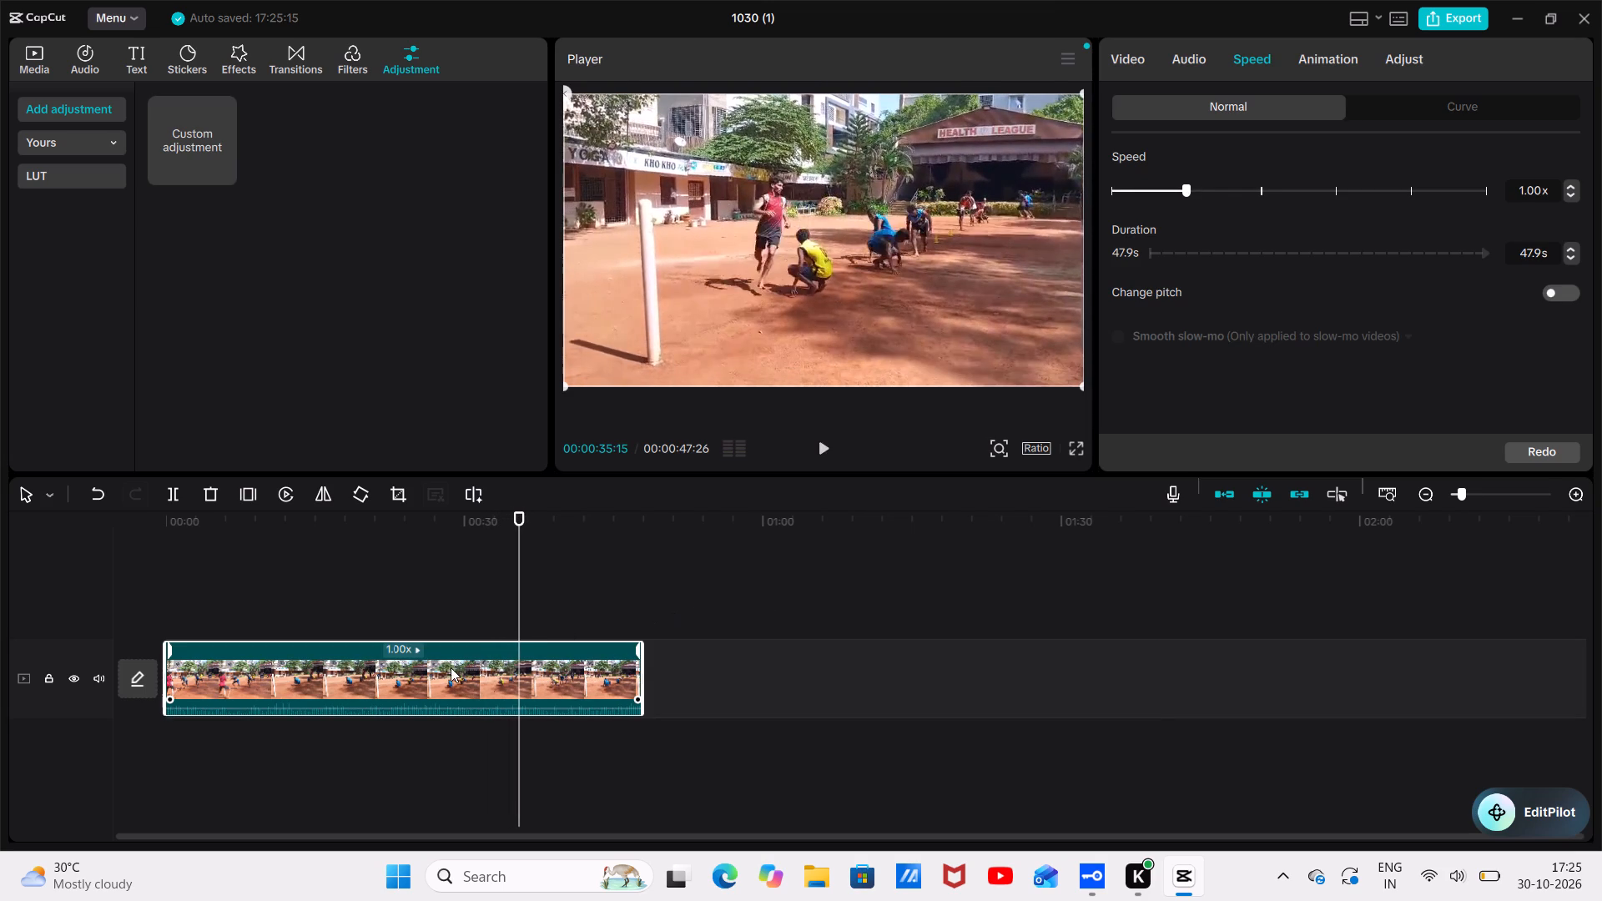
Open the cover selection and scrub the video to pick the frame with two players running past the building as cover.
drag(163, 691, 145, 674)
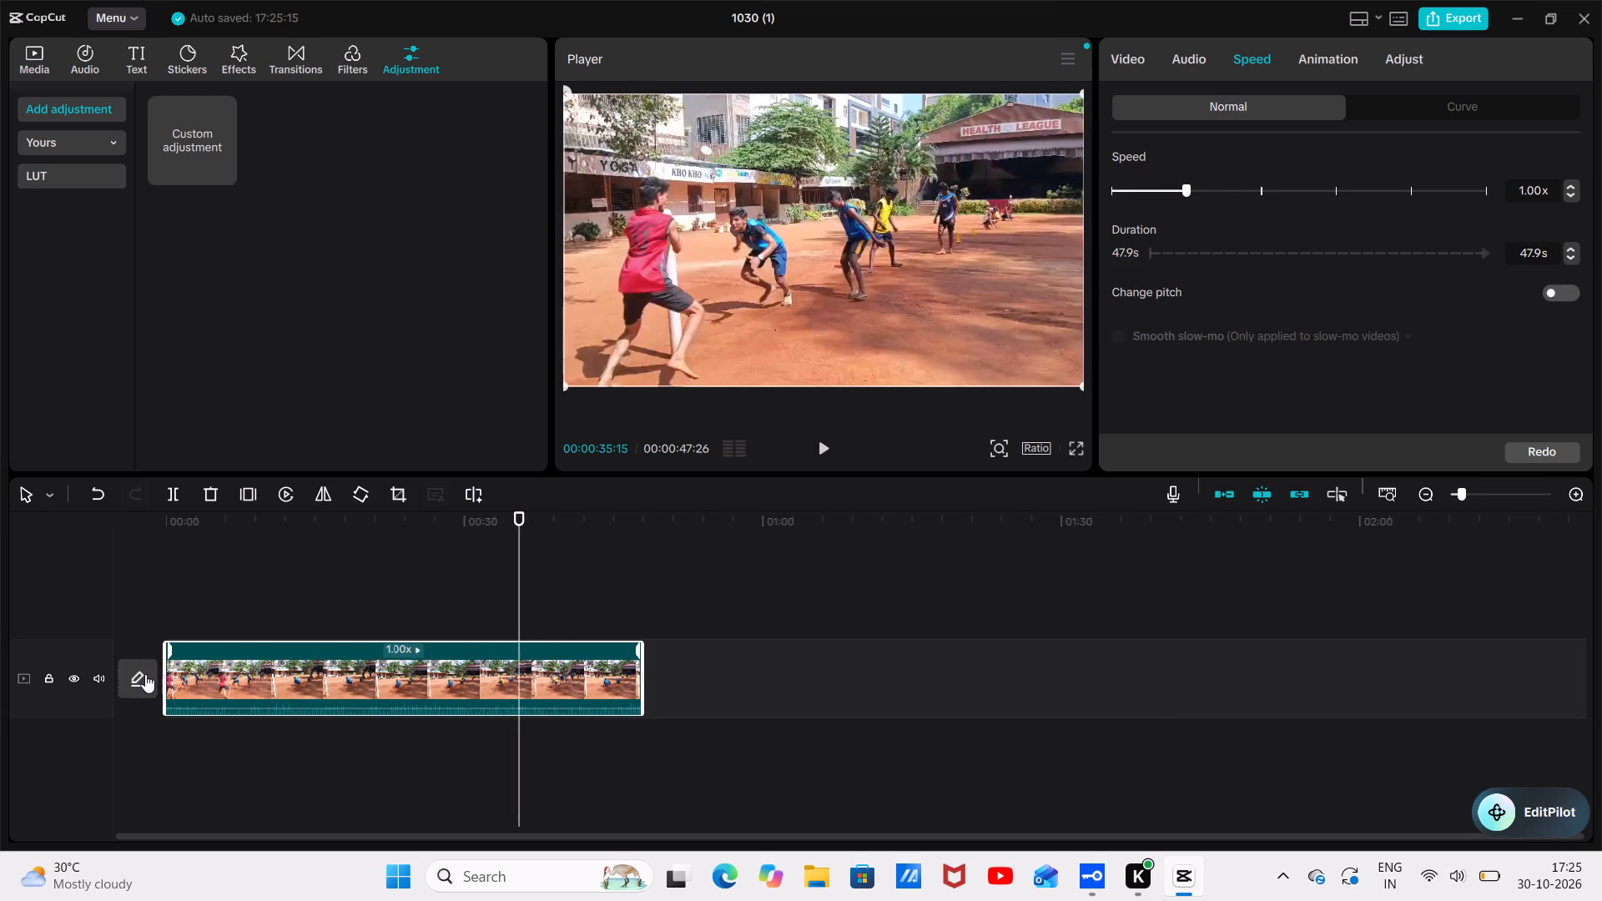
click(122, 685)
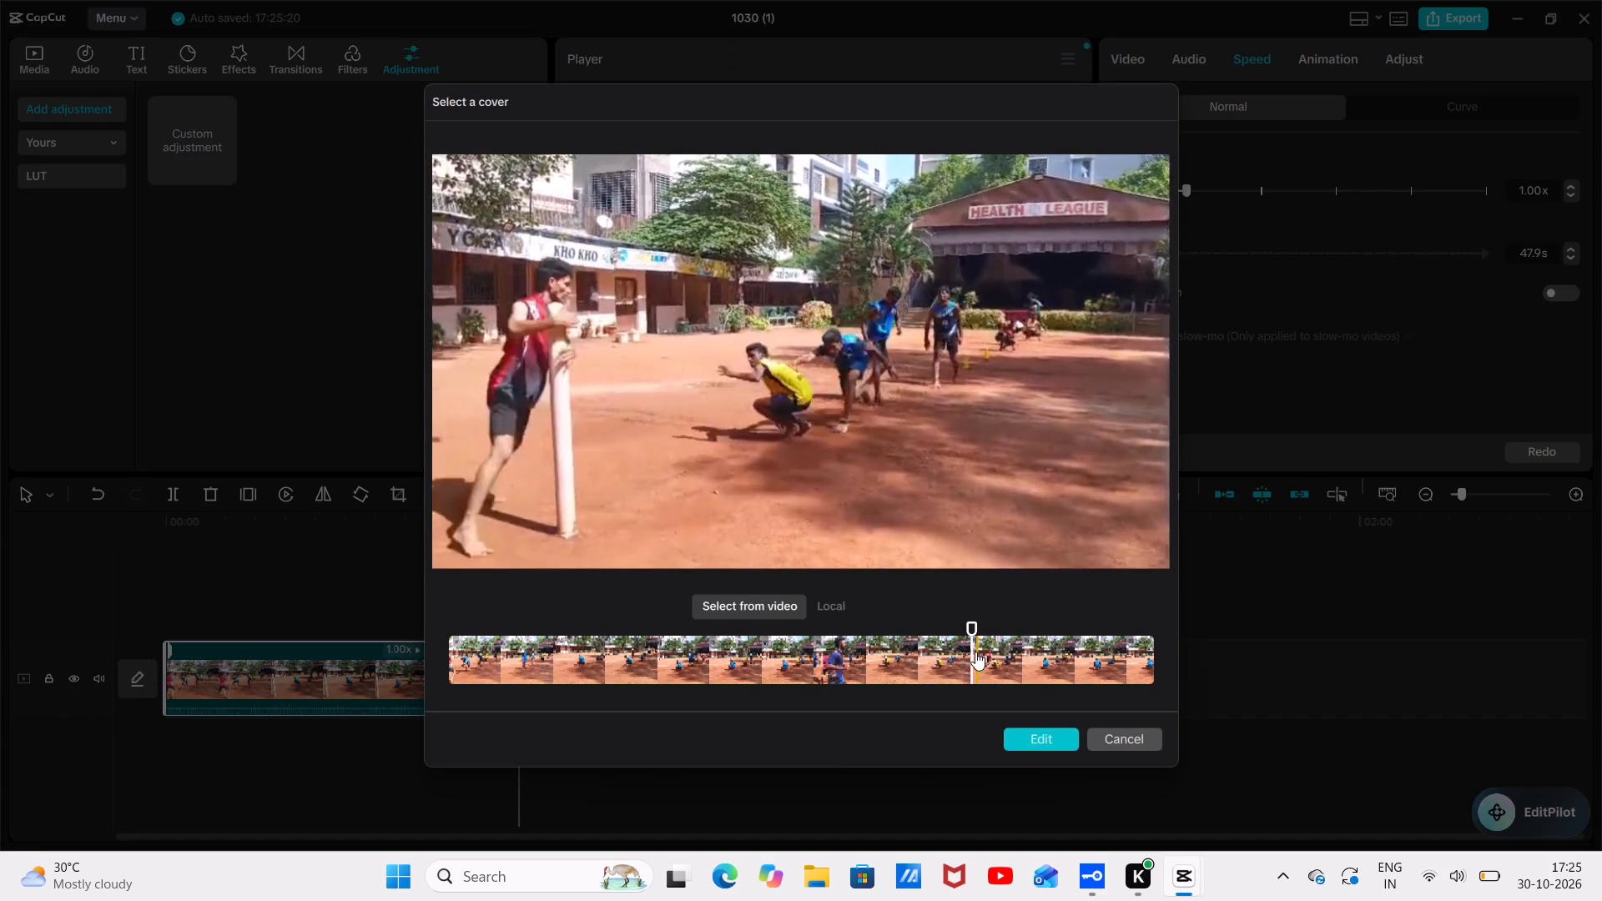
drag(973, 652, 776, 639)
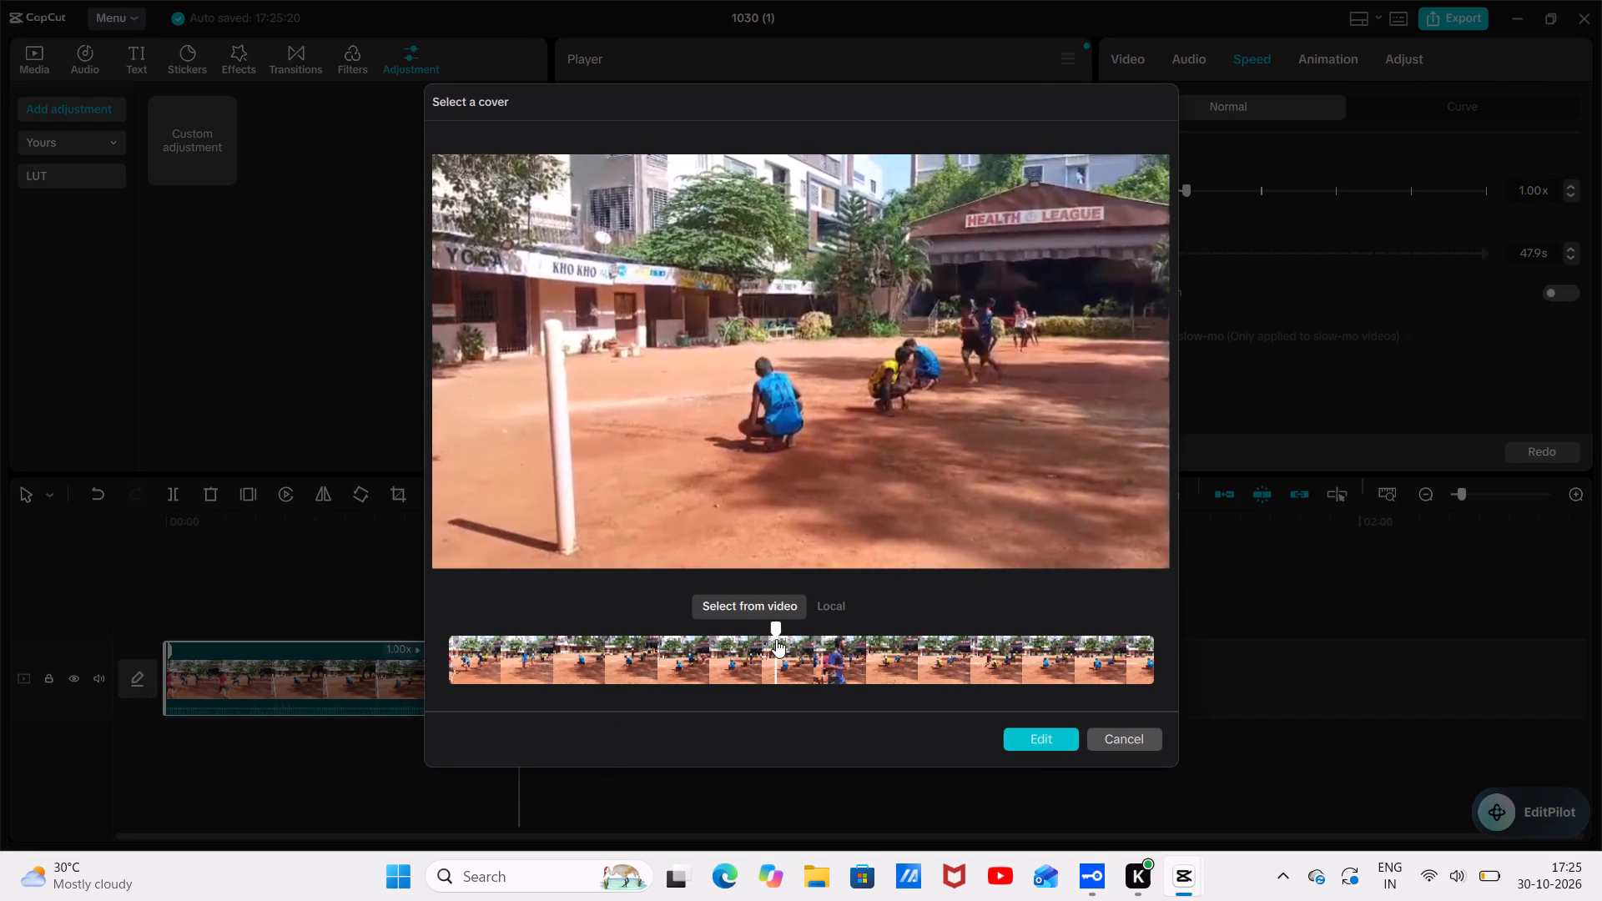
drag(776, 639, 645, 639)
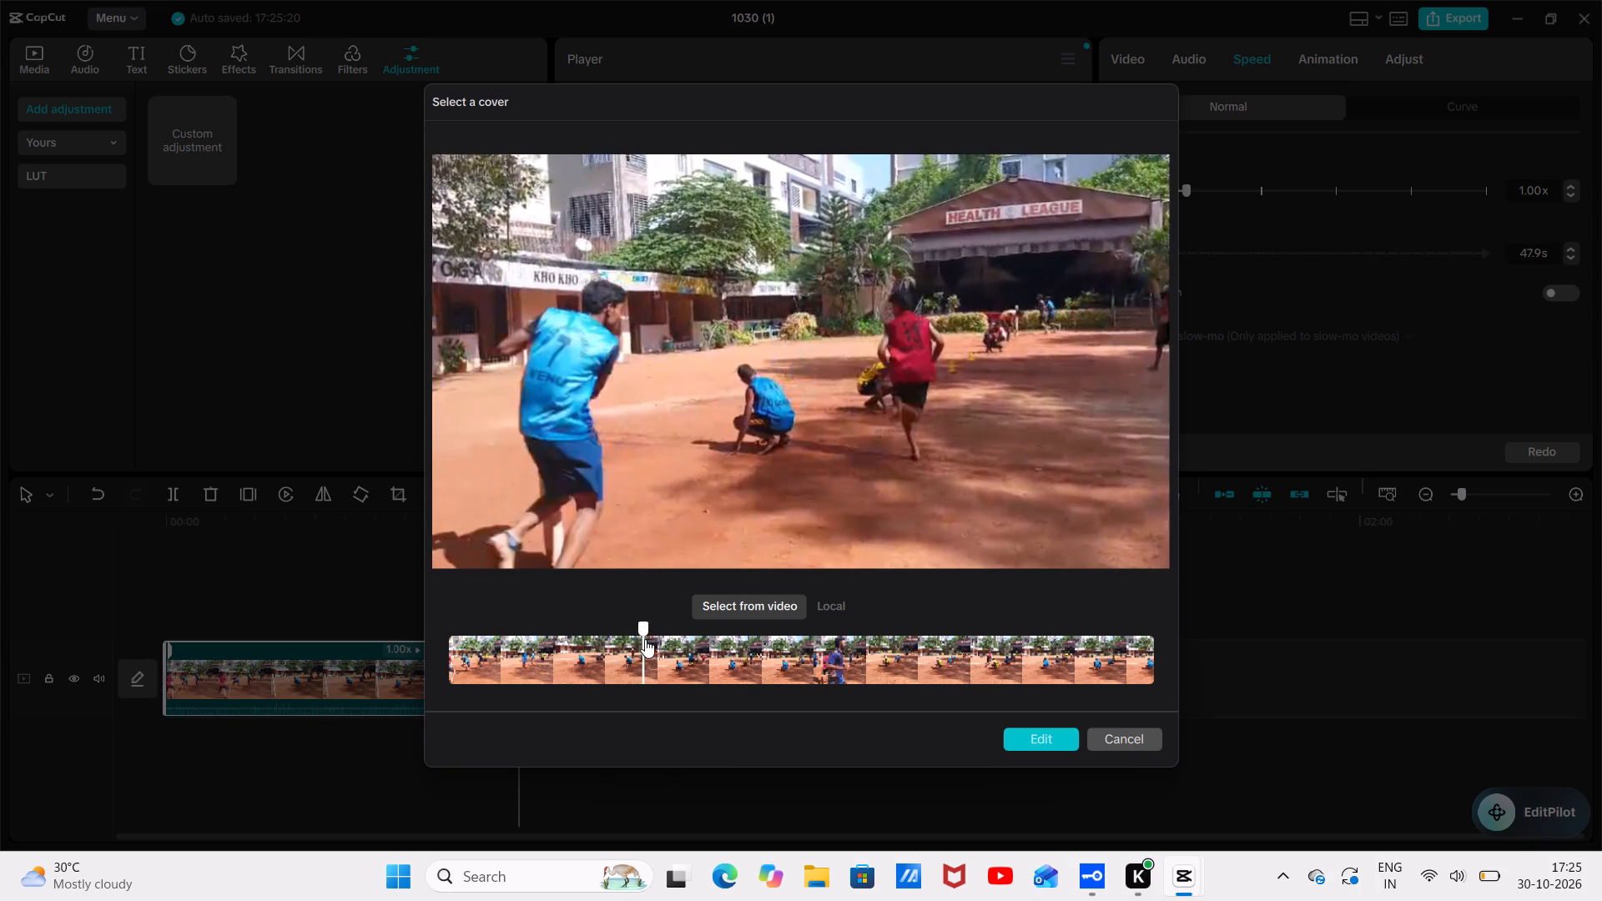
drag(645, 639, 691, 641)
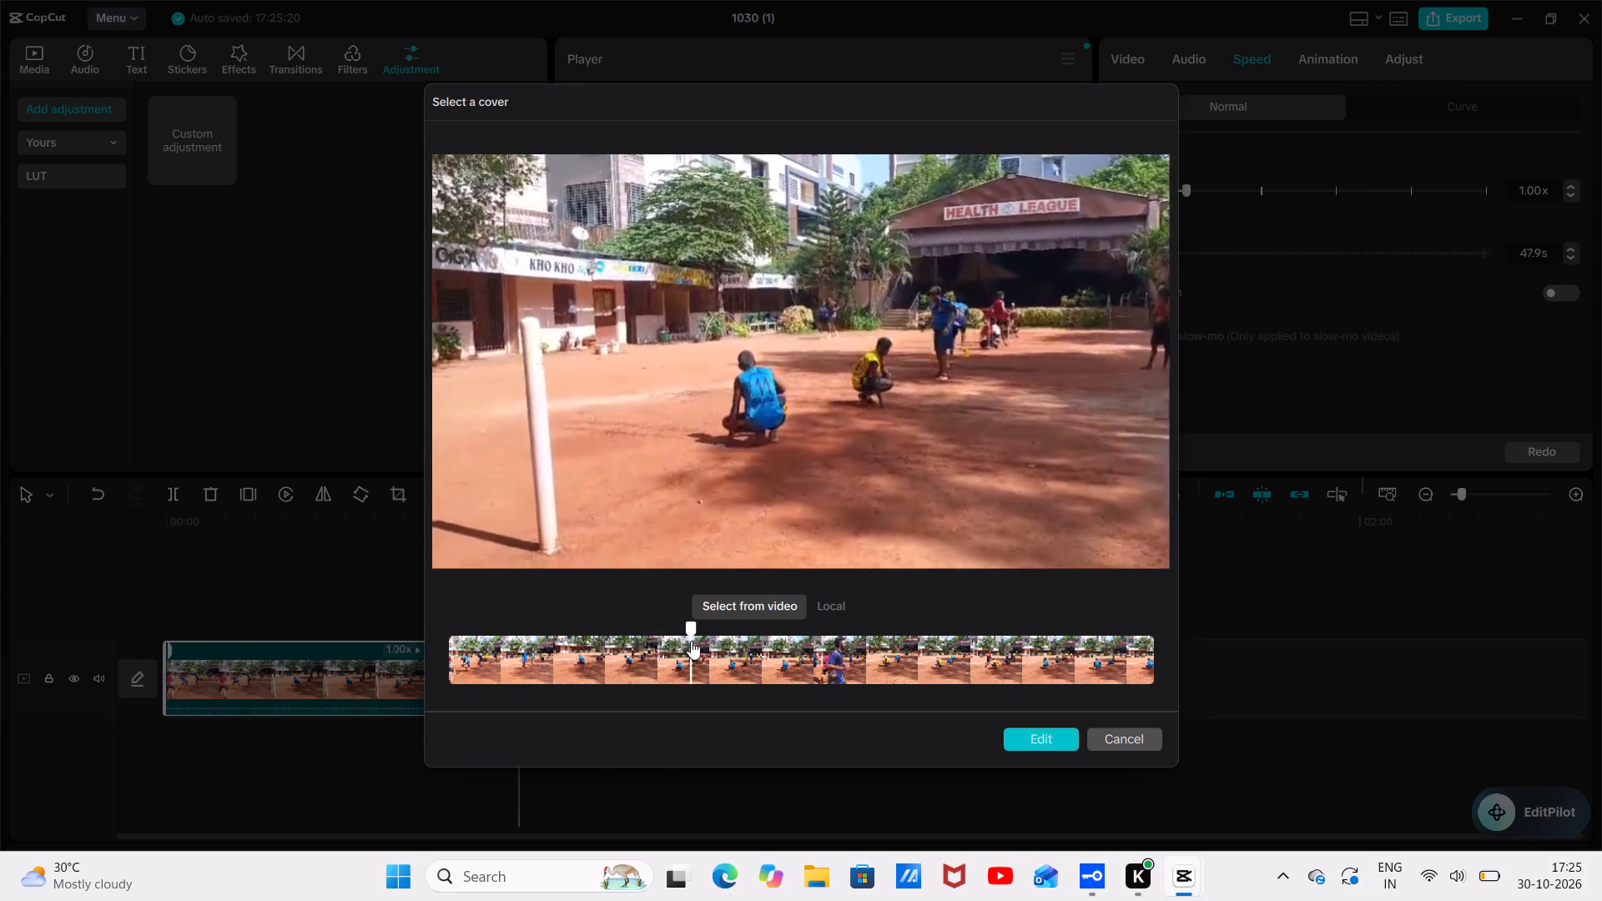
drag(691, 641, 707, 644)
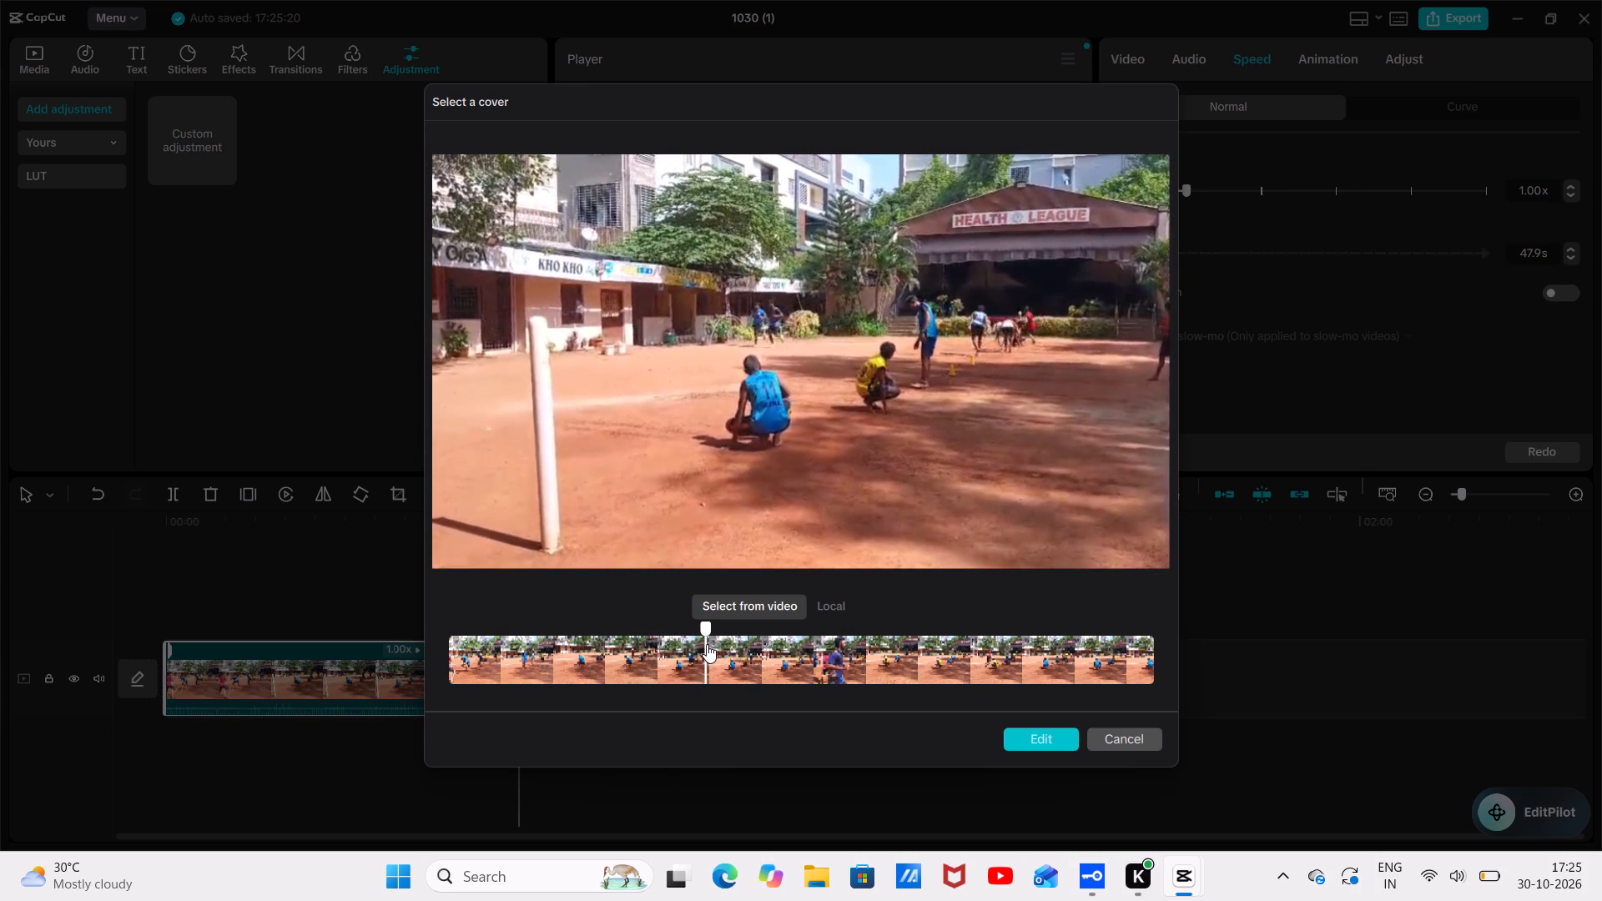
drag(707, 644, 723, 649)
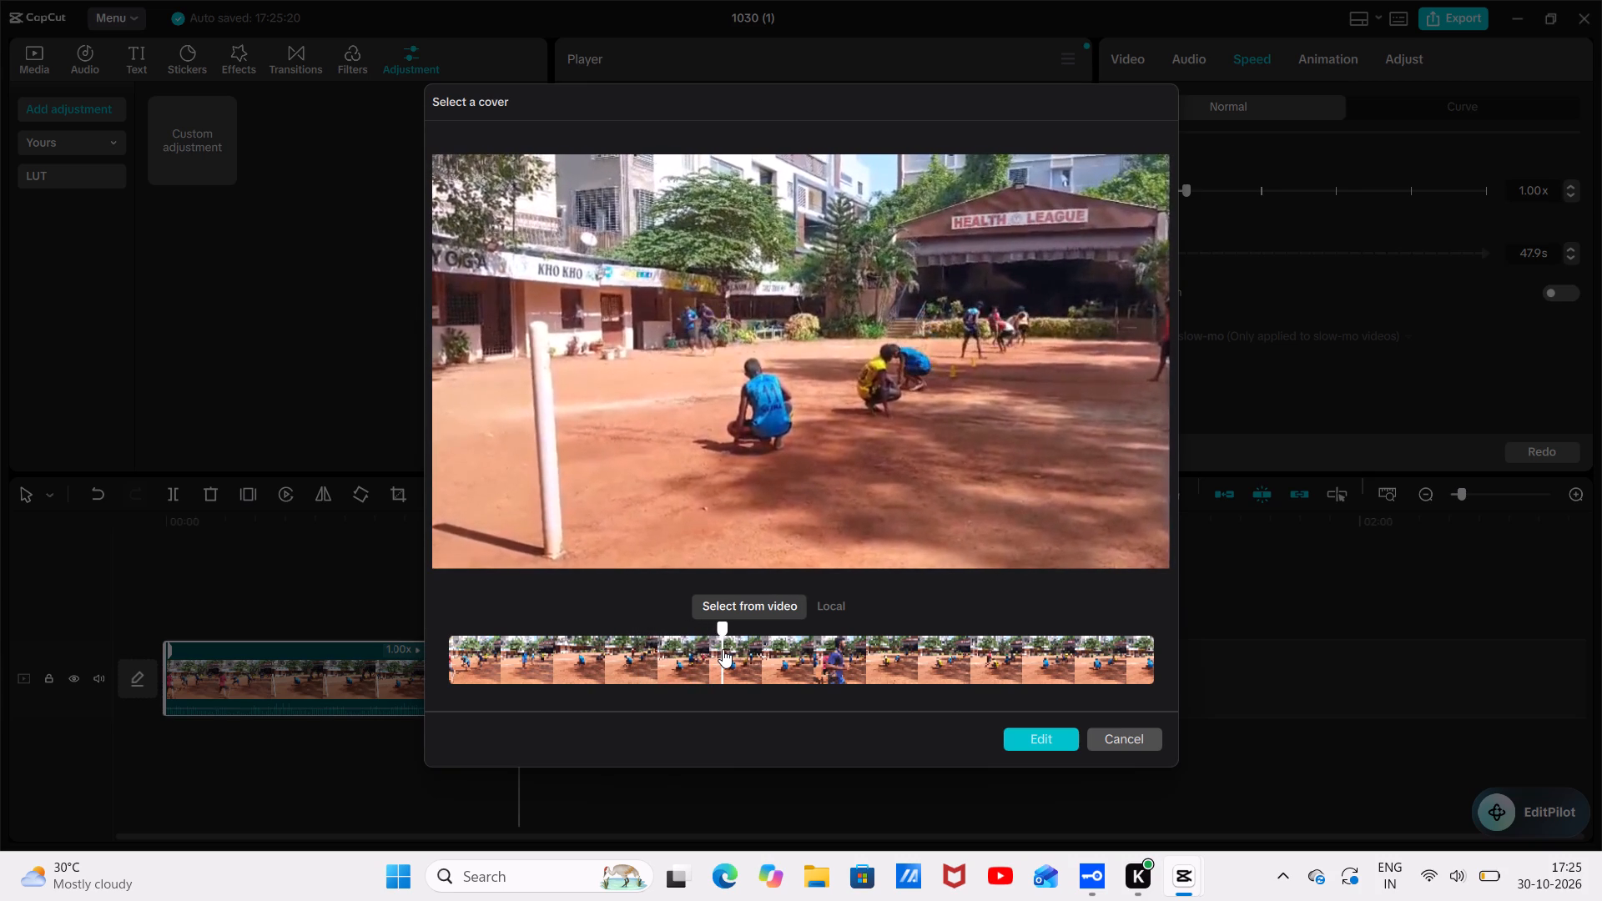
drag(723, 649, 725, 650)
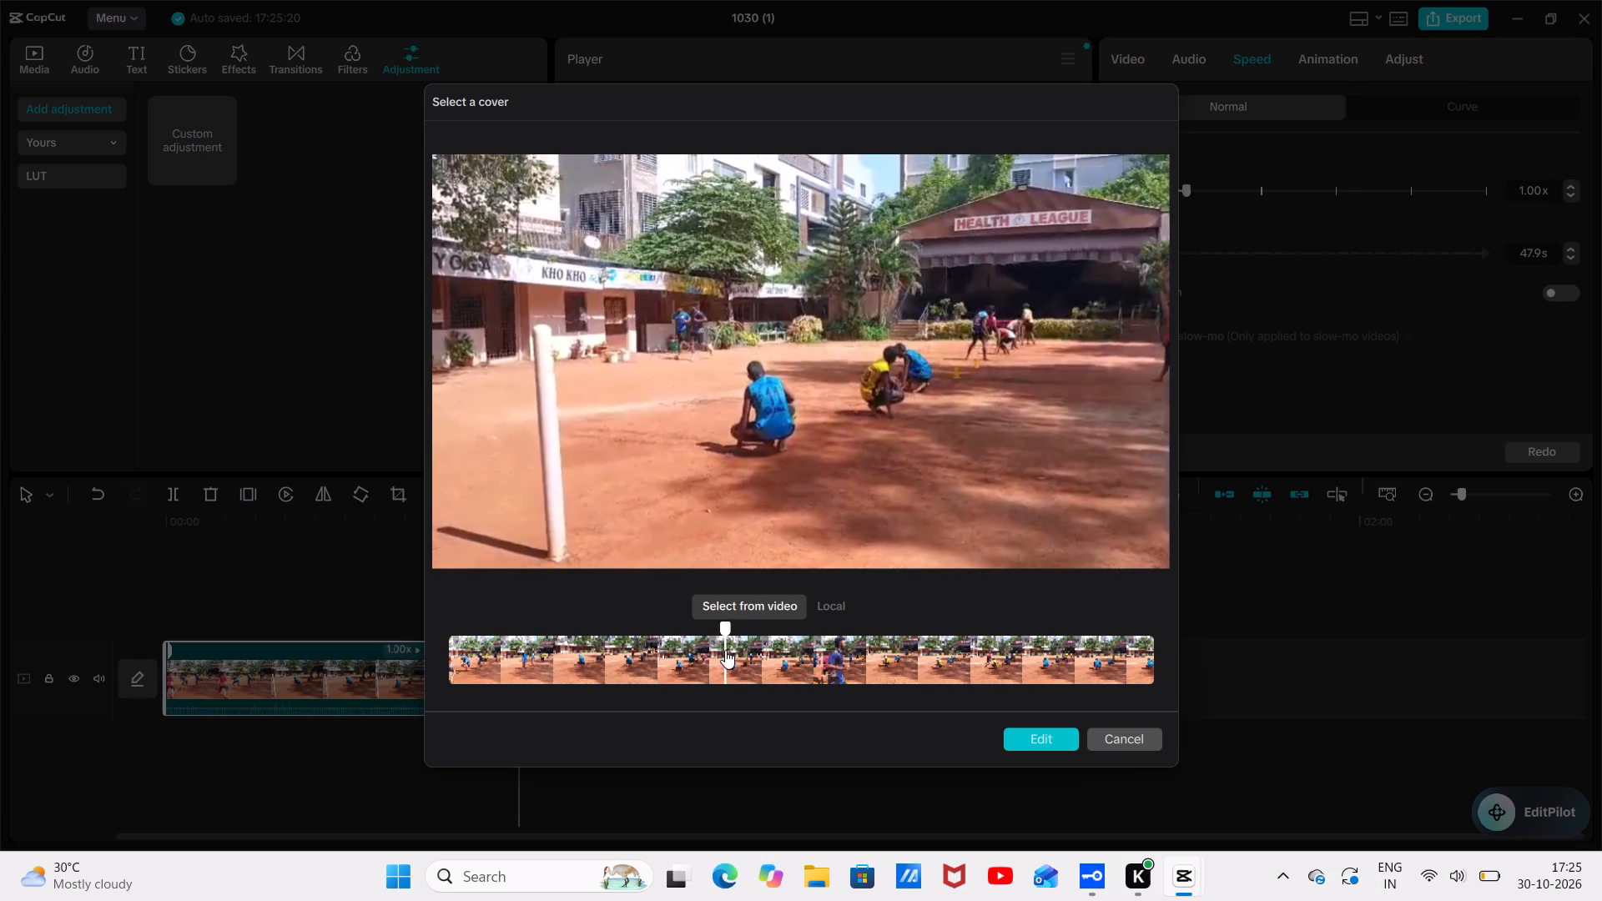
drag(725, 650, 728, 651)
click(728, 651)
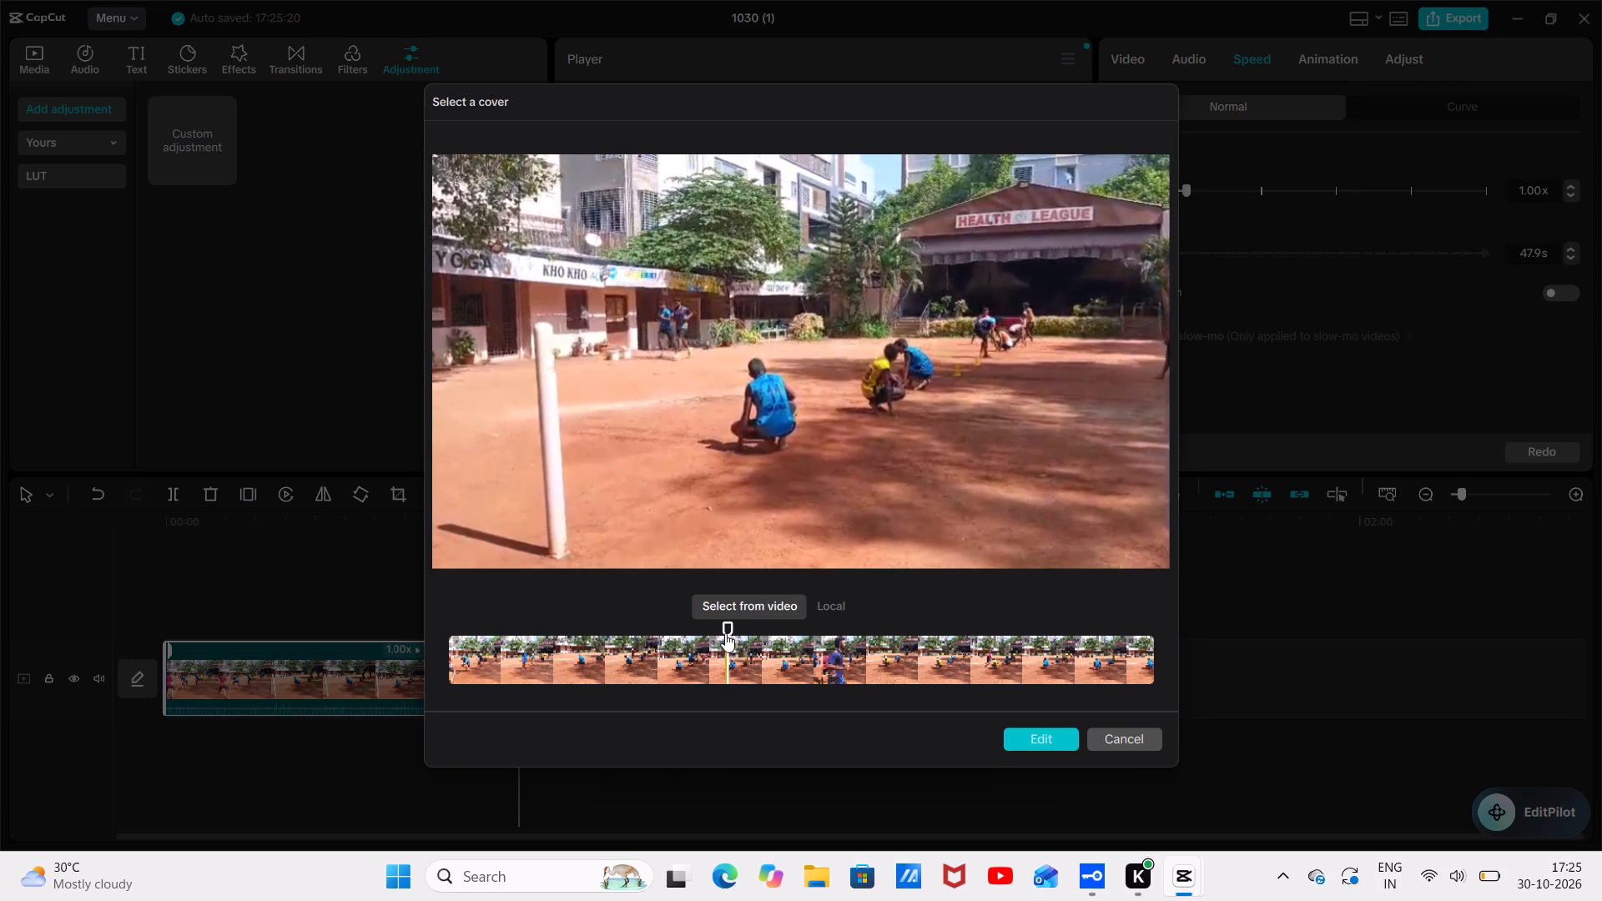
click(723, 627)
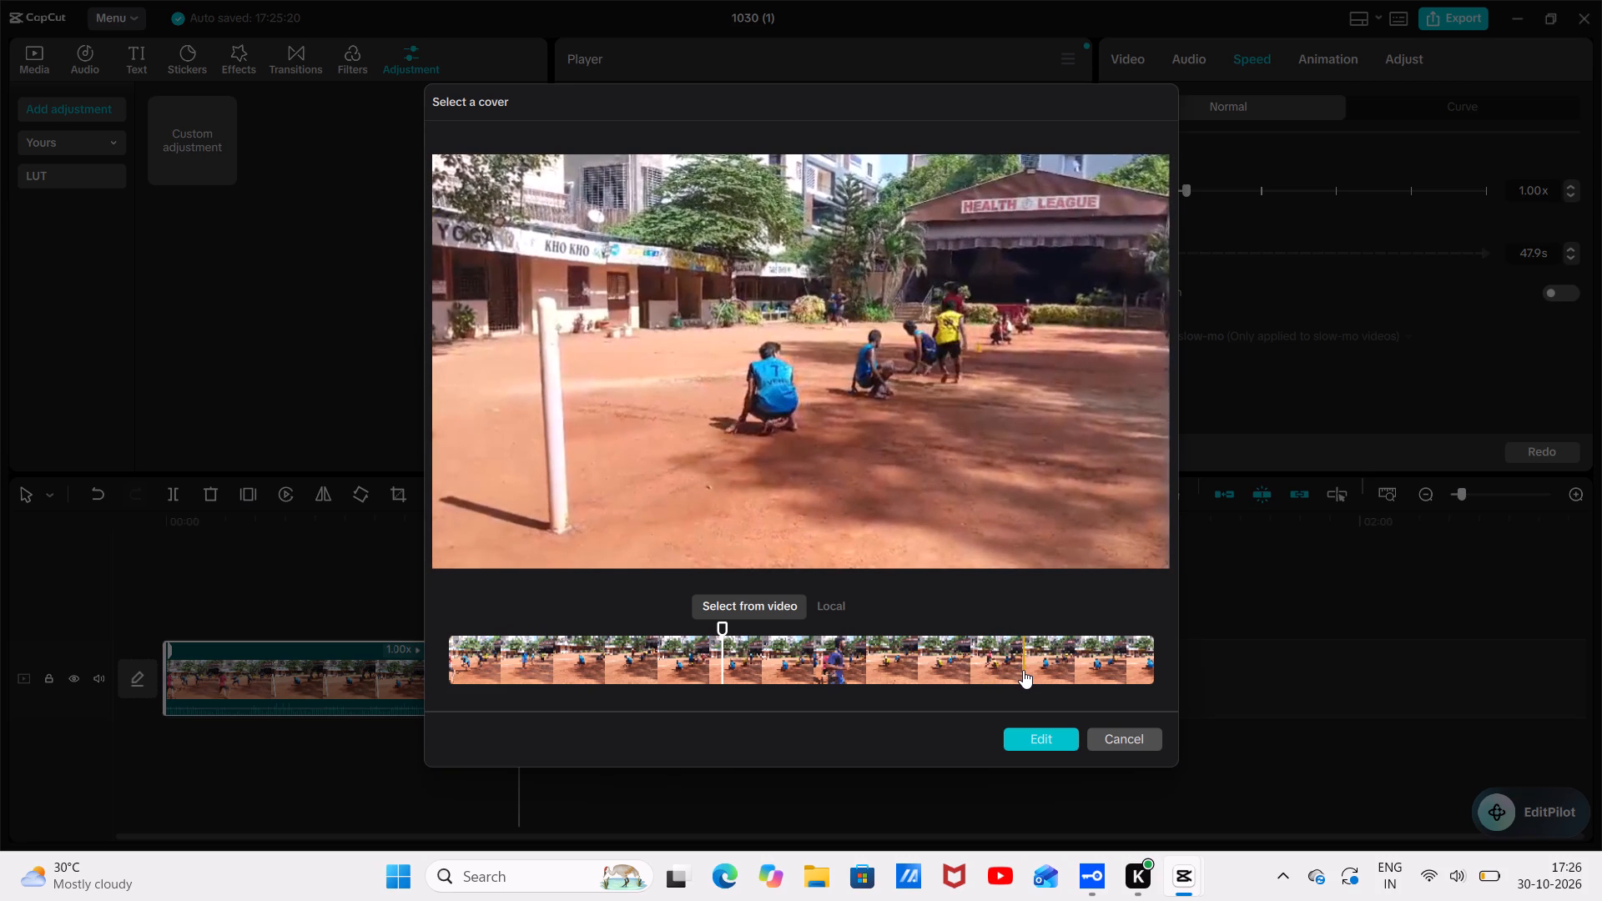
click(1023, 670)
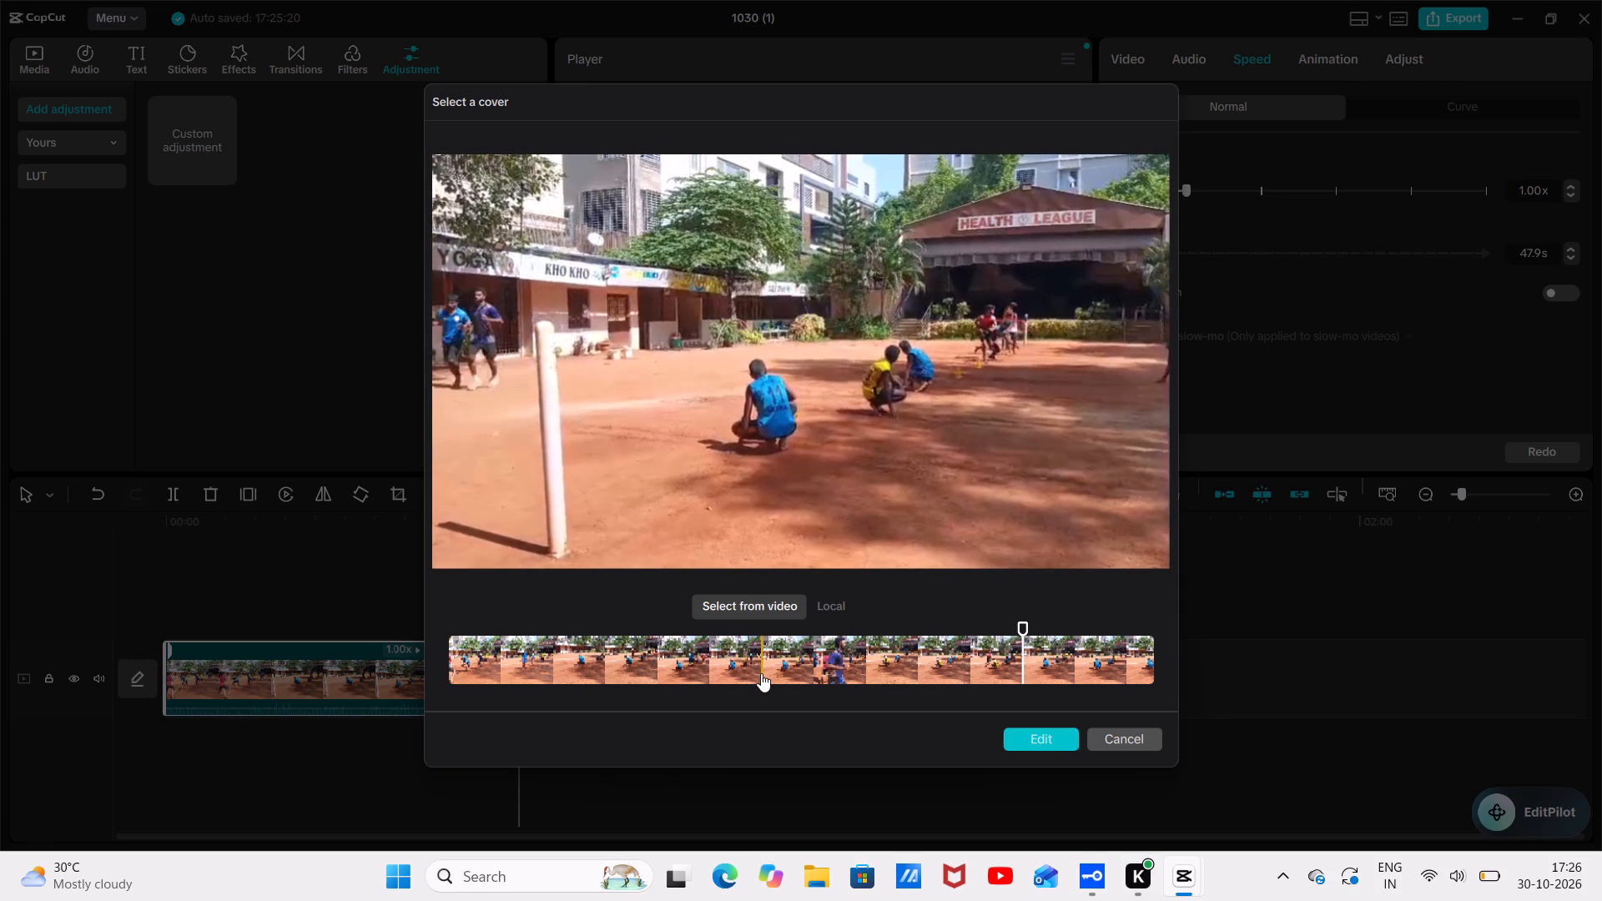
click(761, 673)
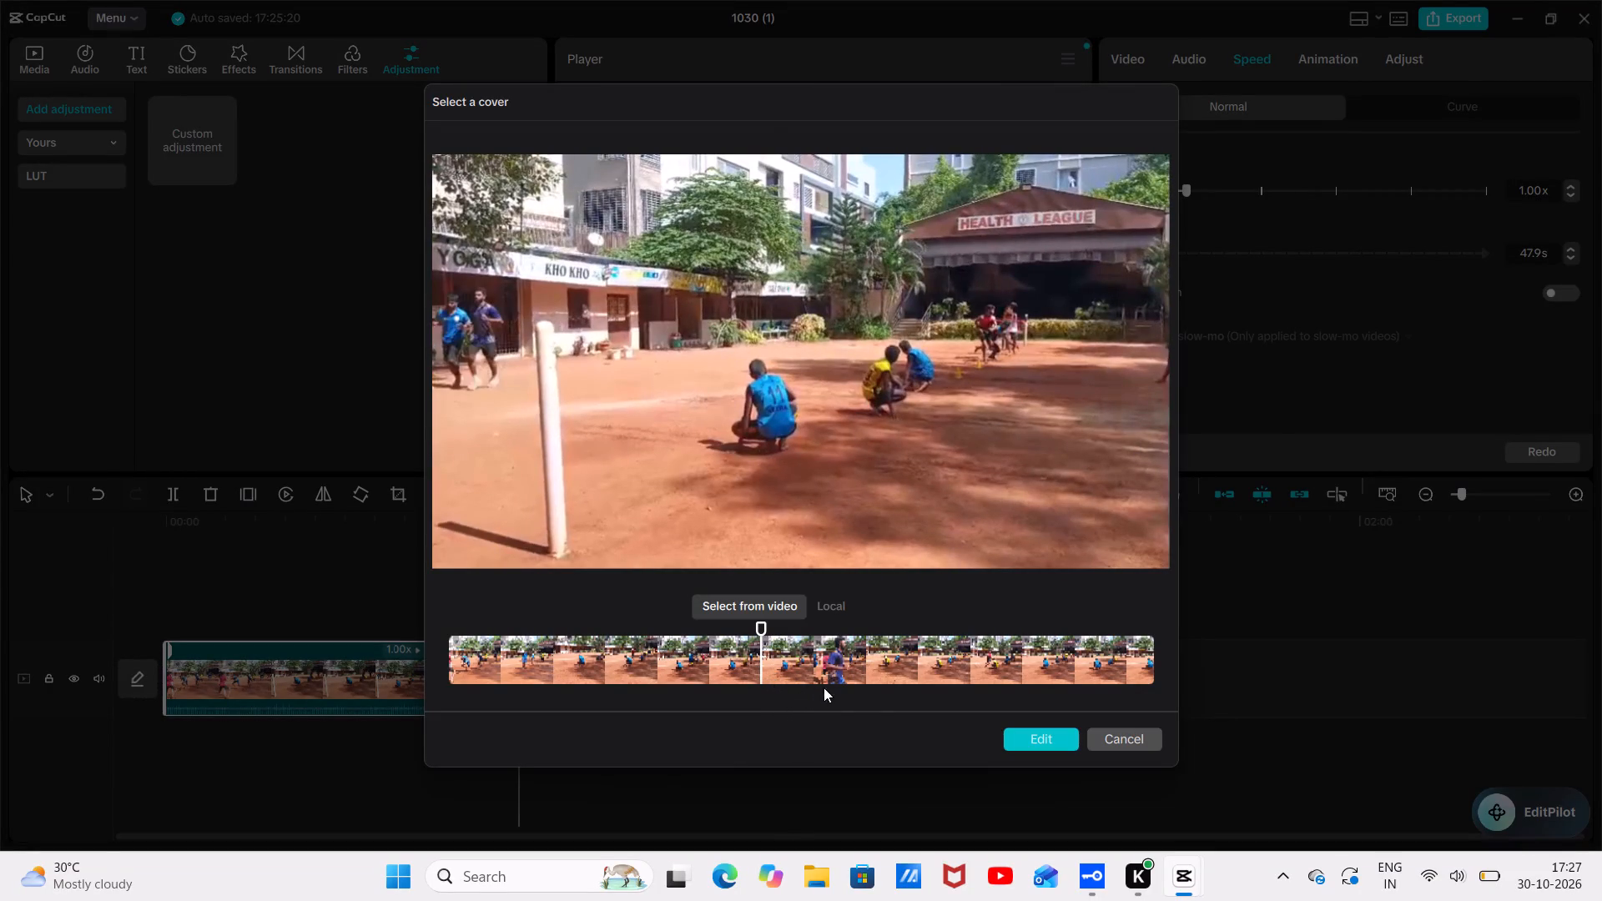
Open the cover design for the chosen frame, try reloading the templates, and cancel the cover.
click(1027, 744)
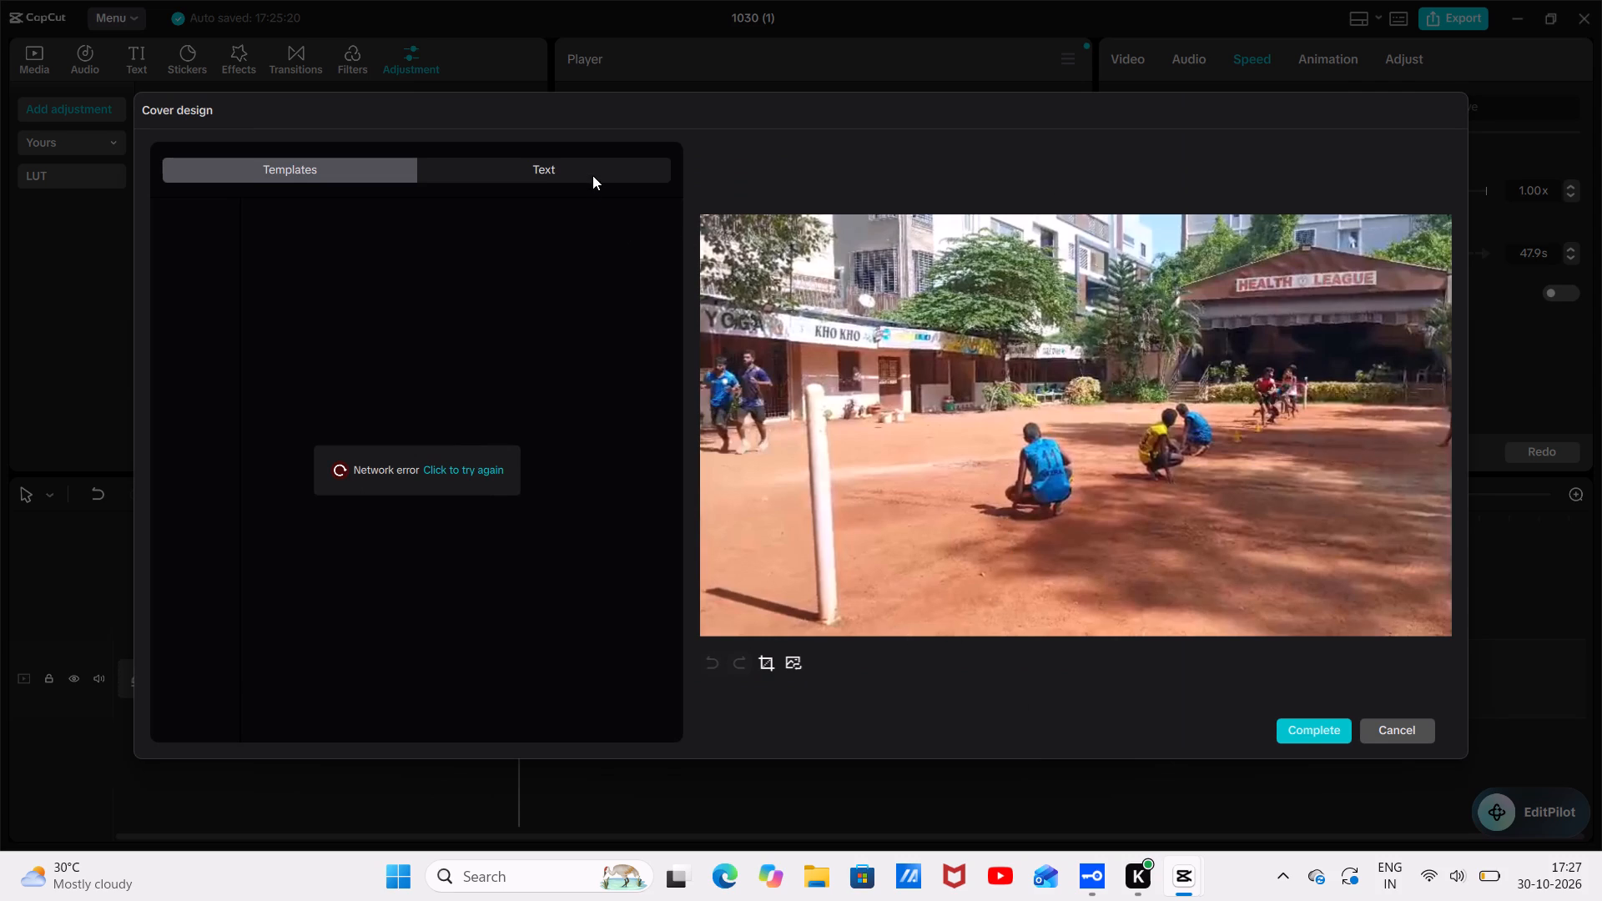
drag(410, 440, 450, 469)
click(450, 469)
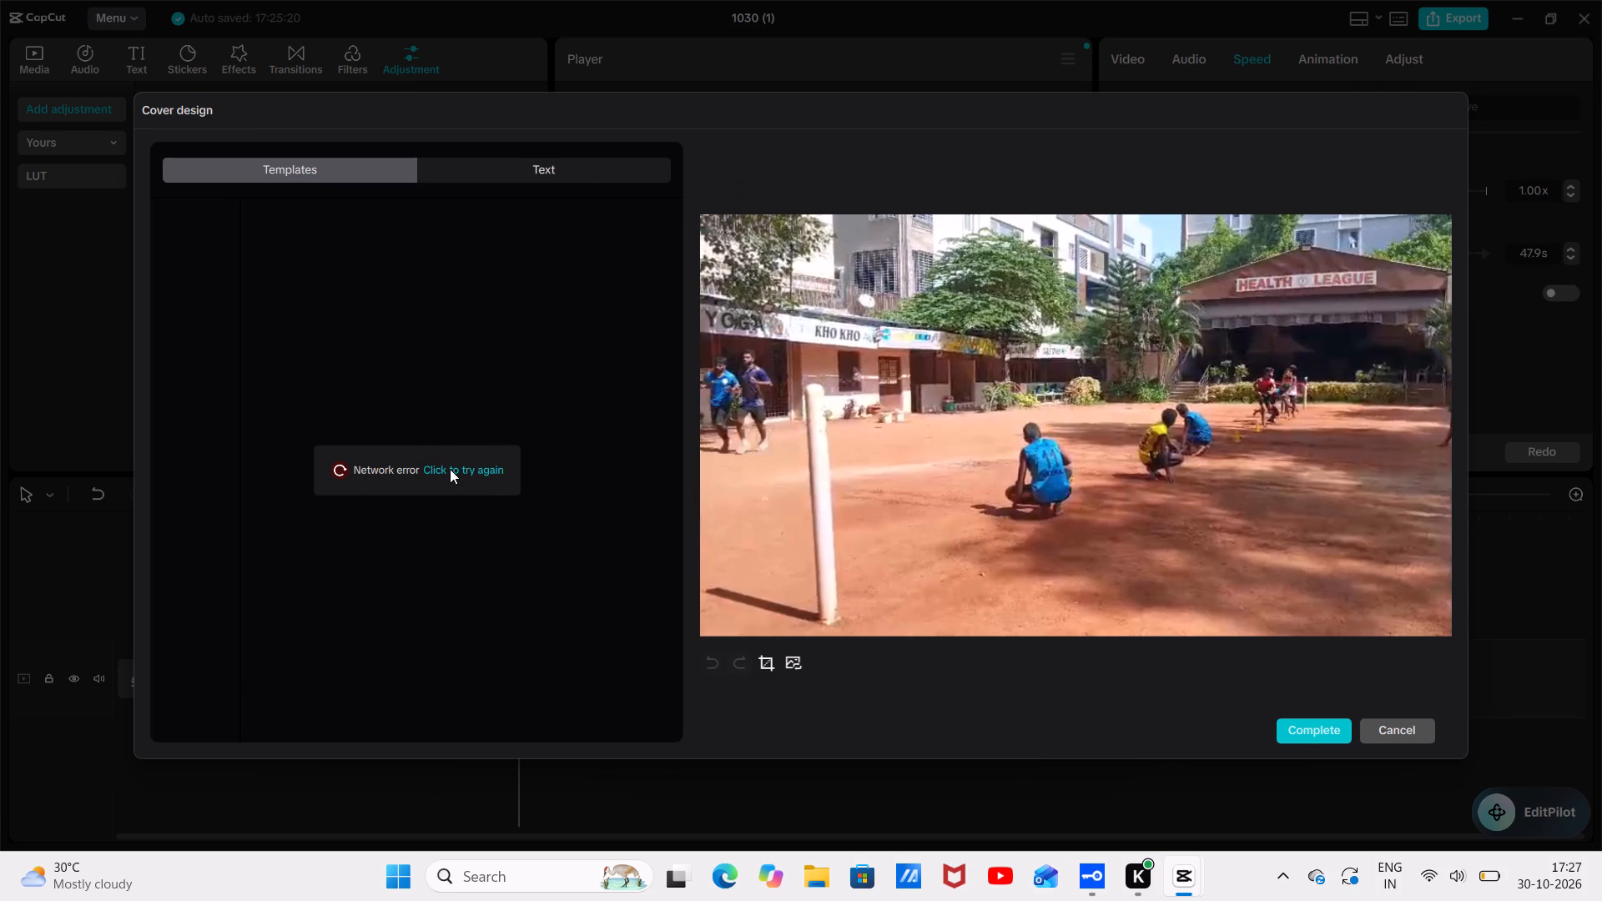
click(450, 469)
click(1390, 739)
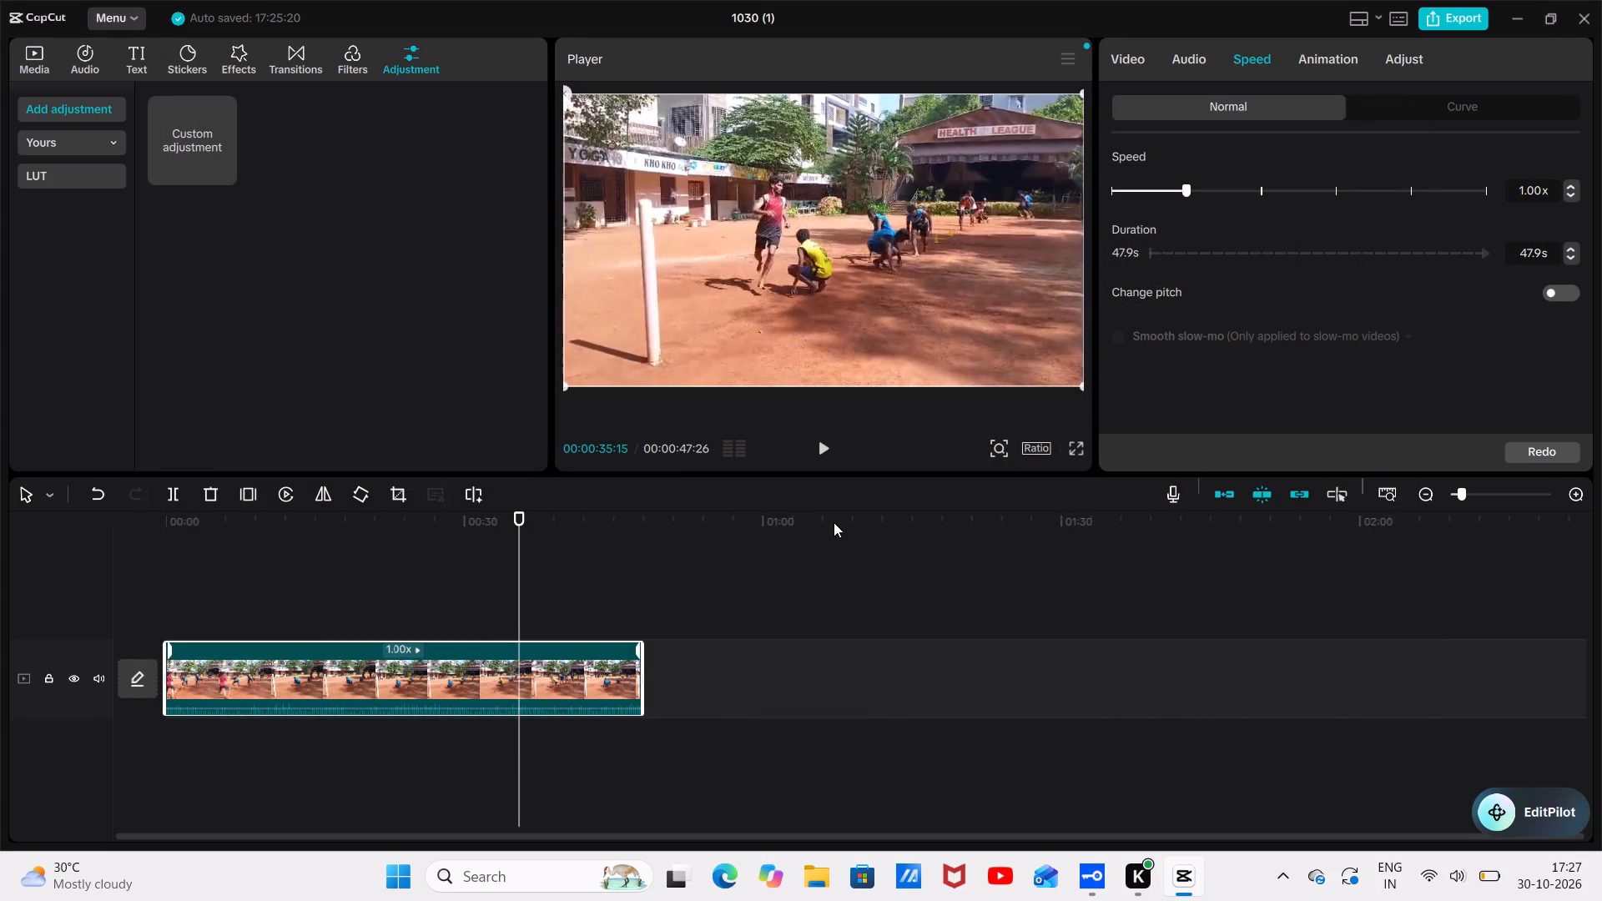
Move the playhead to the start of the timeline and play back the kho kho clip.
scroll(449, 691, right, 3)
drag(521, 598, 385, 571)
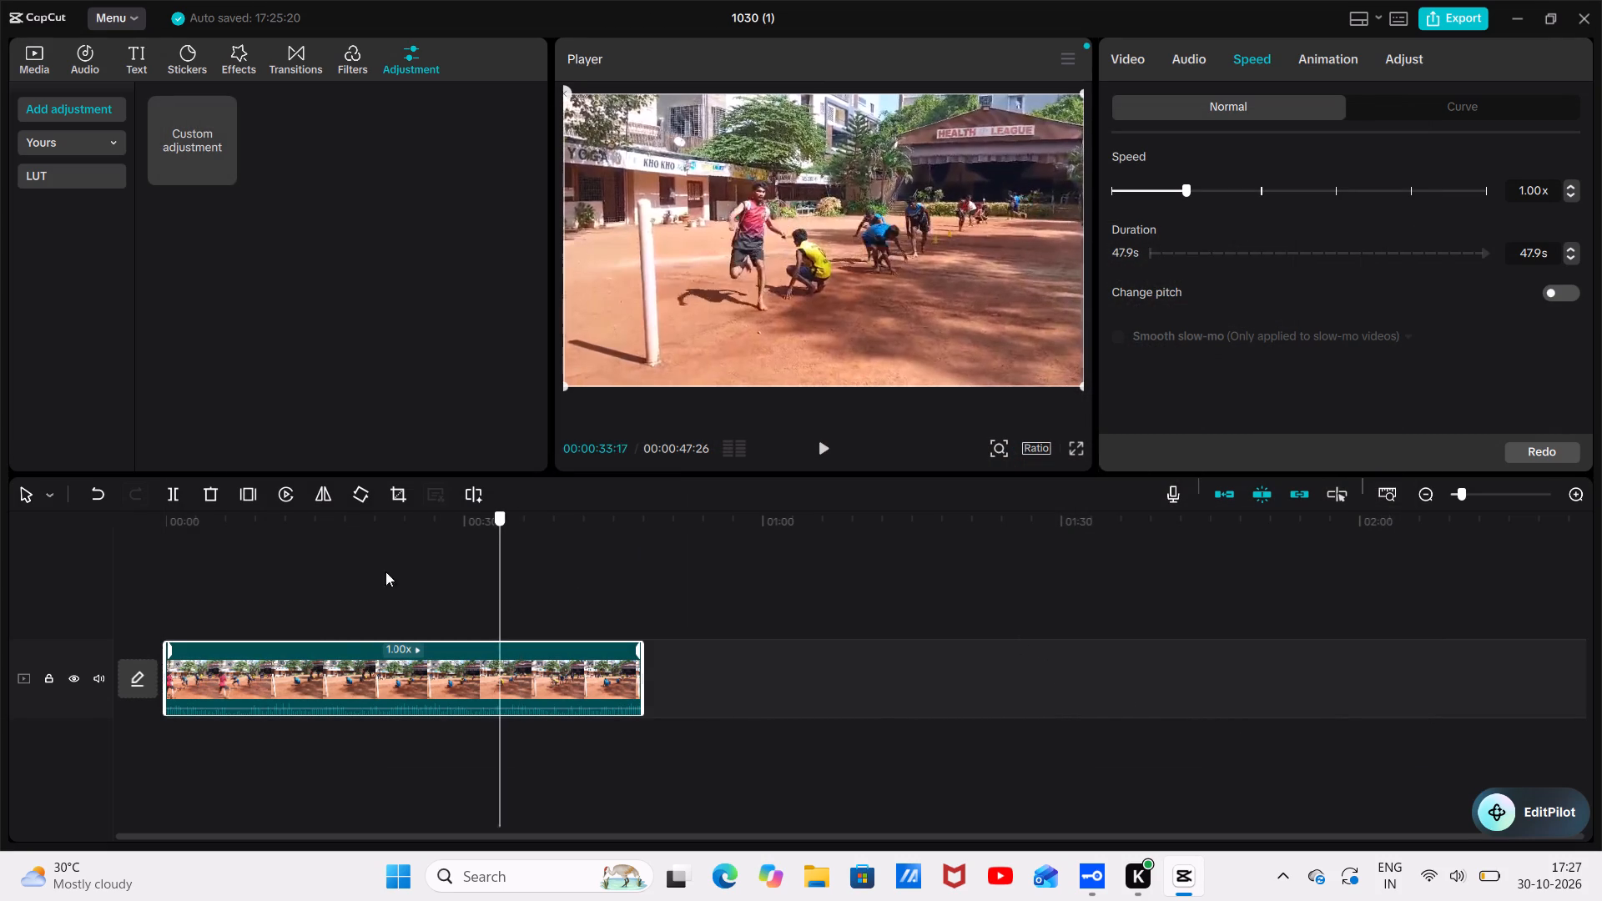
drag(385, 571, 26, 638)
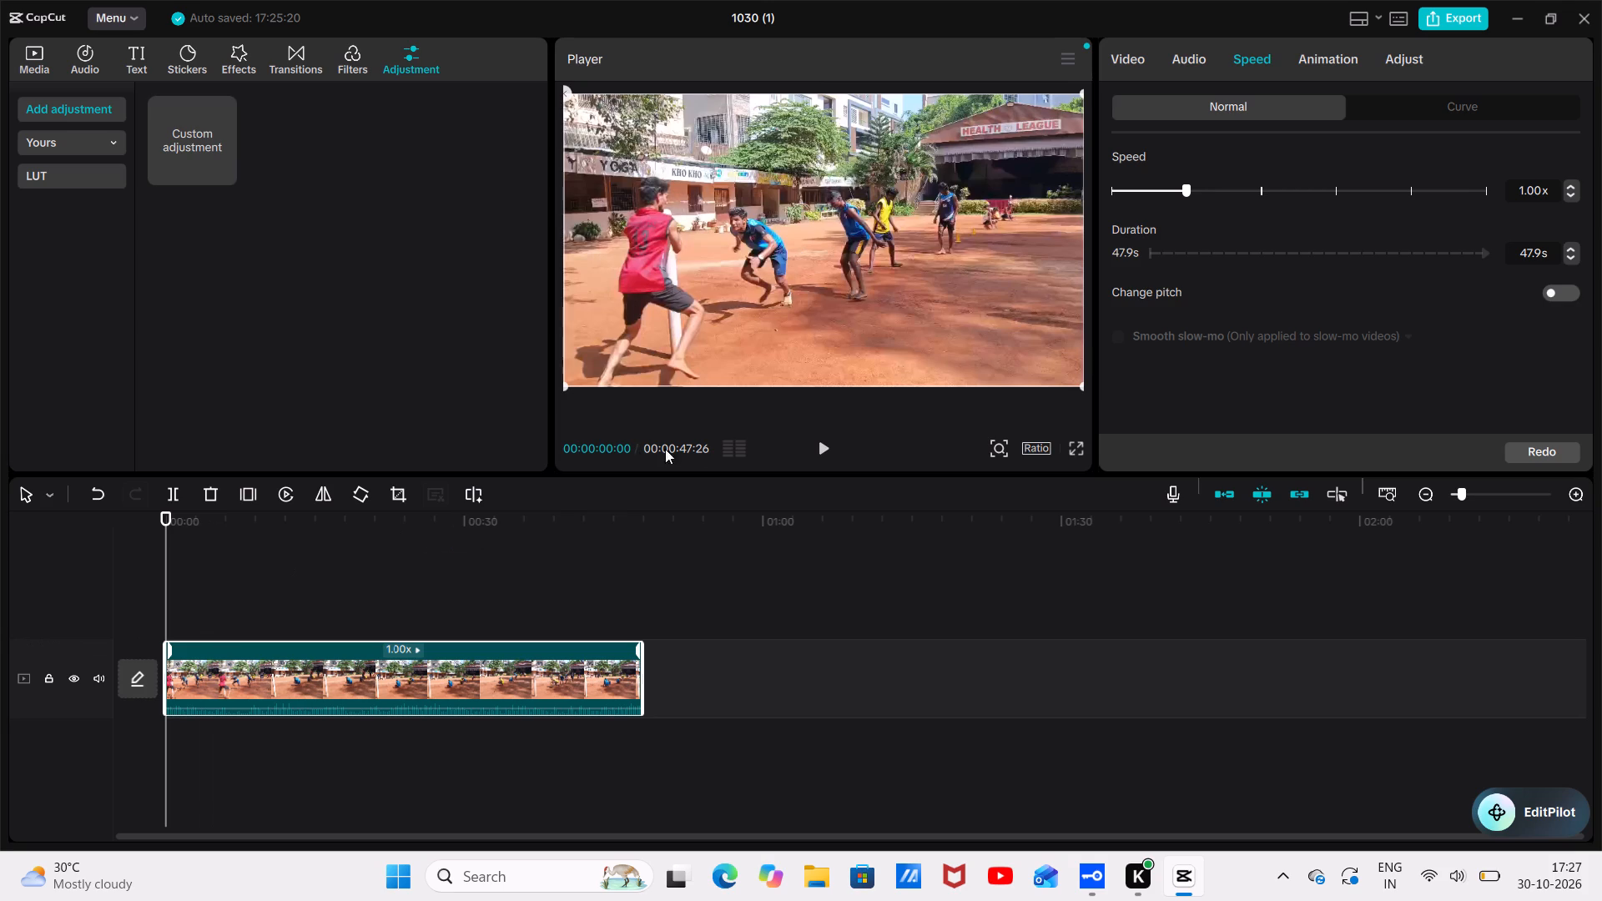
drag(844, 448, 815, 450)
click(815, 450)
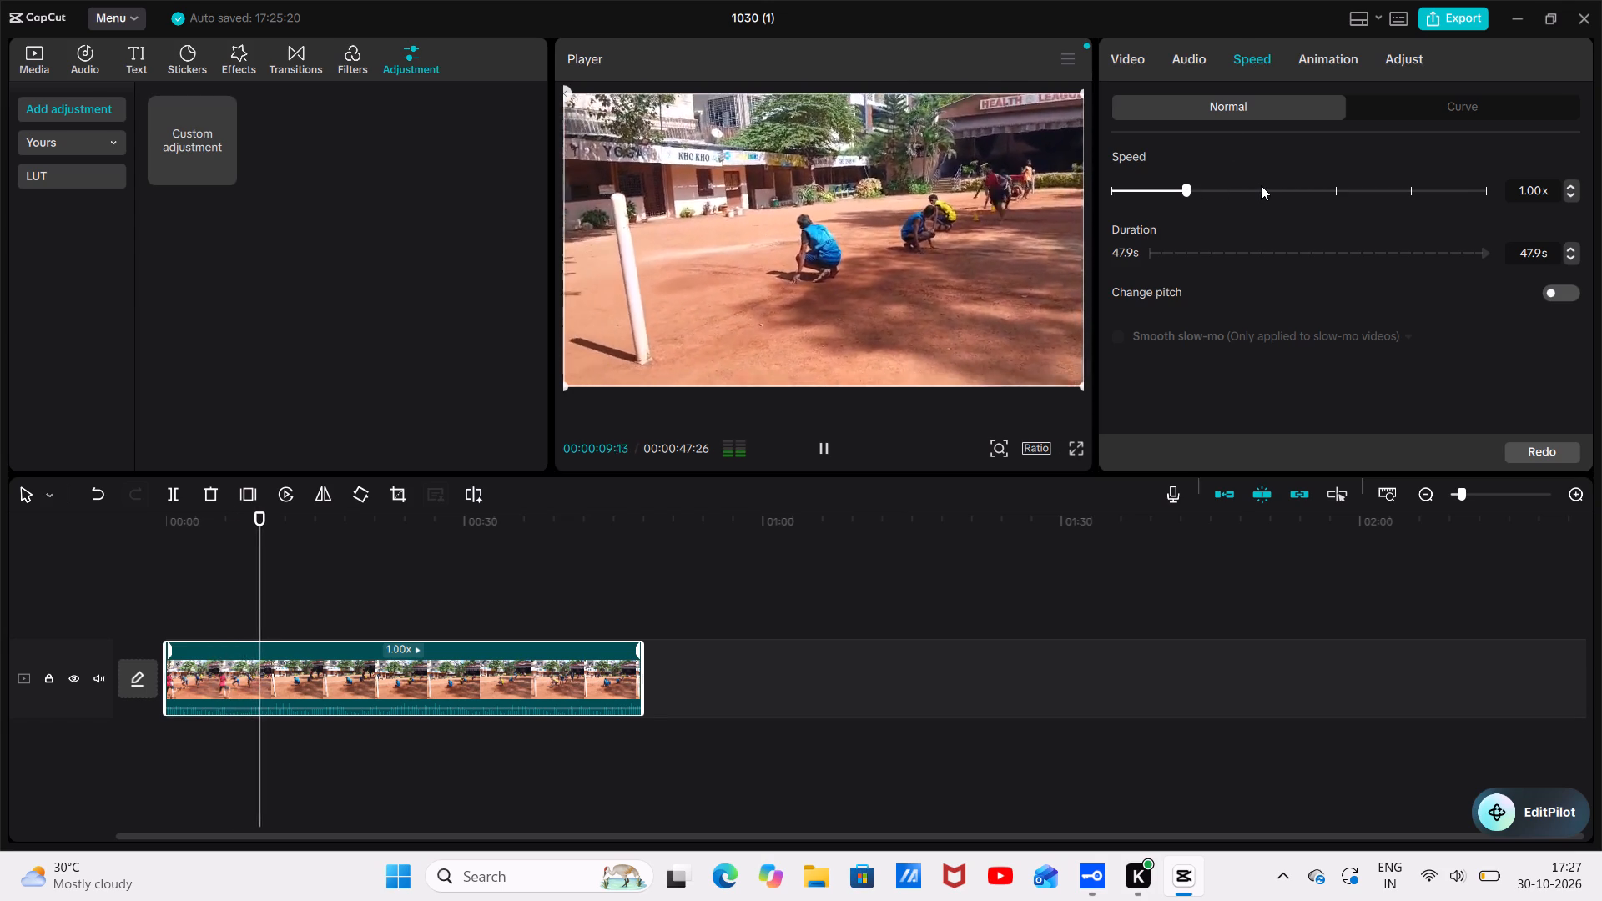
Apply the Customized speed curve to the kho kho clip.
click(1312, 60)
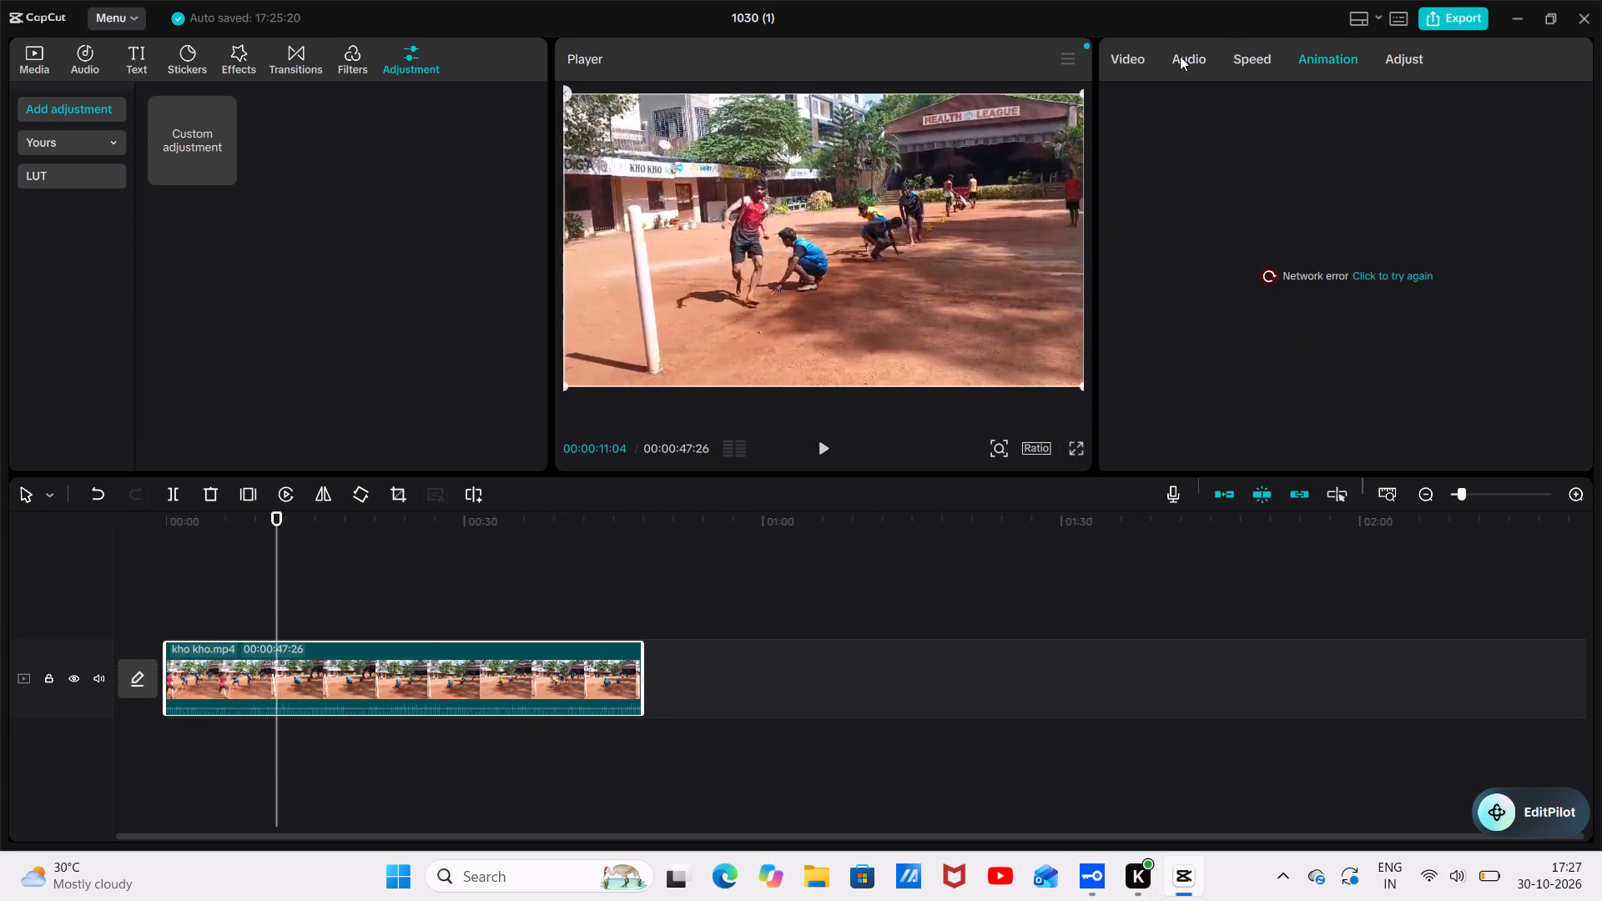
click(1247, 58)
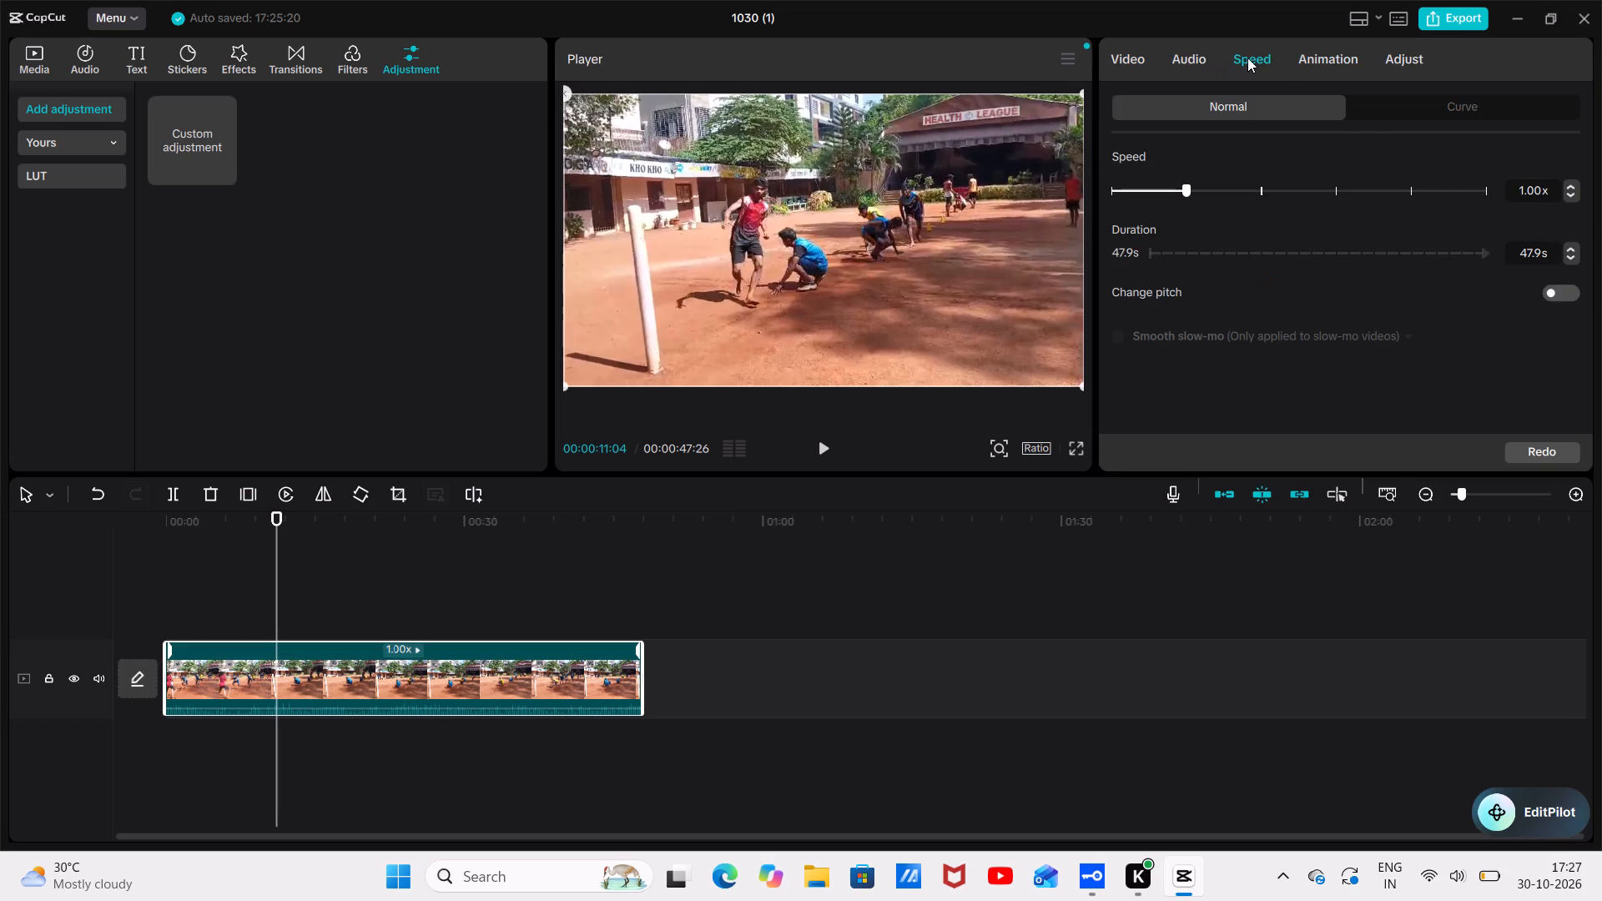
click(1427, 100)
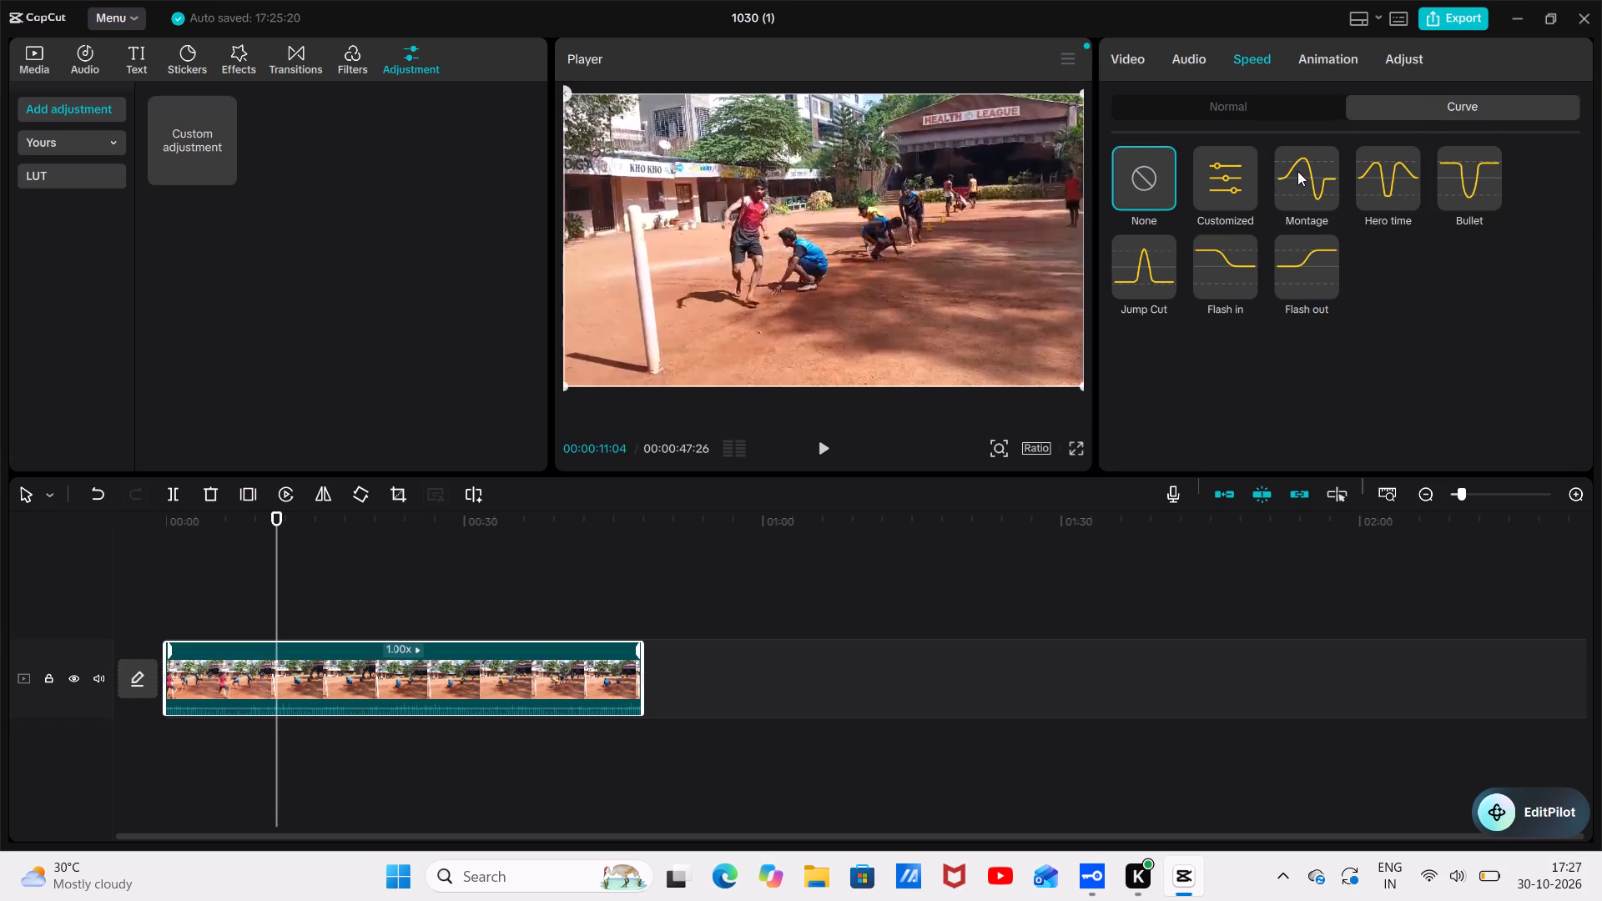
click(1224, 169)
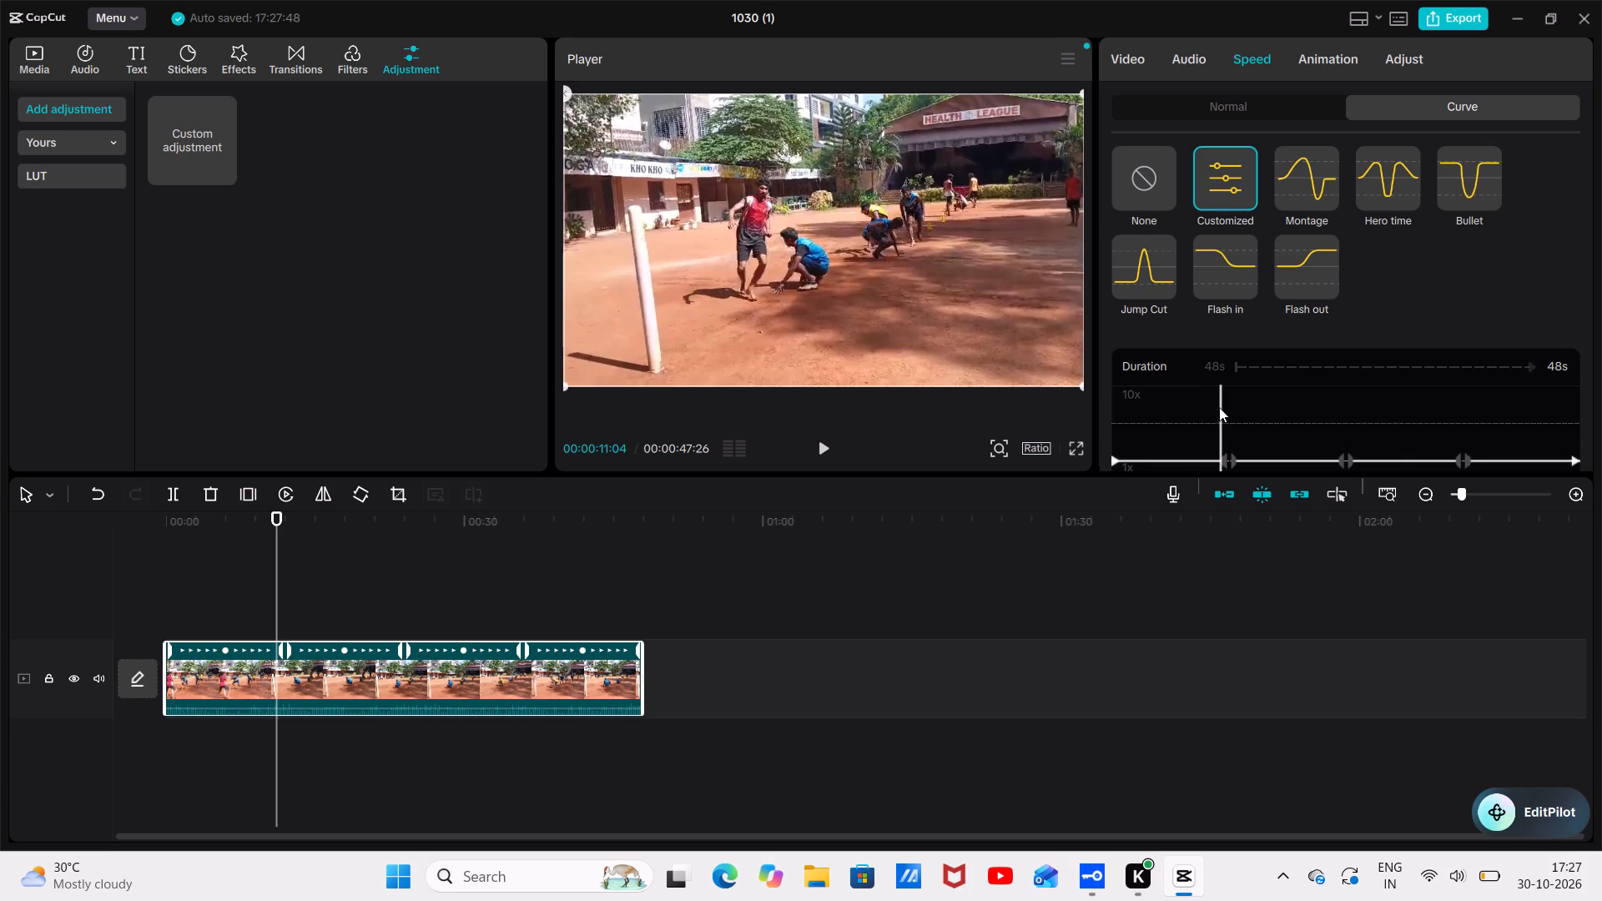
Lower both halves of the first speed-curve point slightly below 1x, stretching the clip to about 50 s.
drag(1219, 407, 1241, 407)
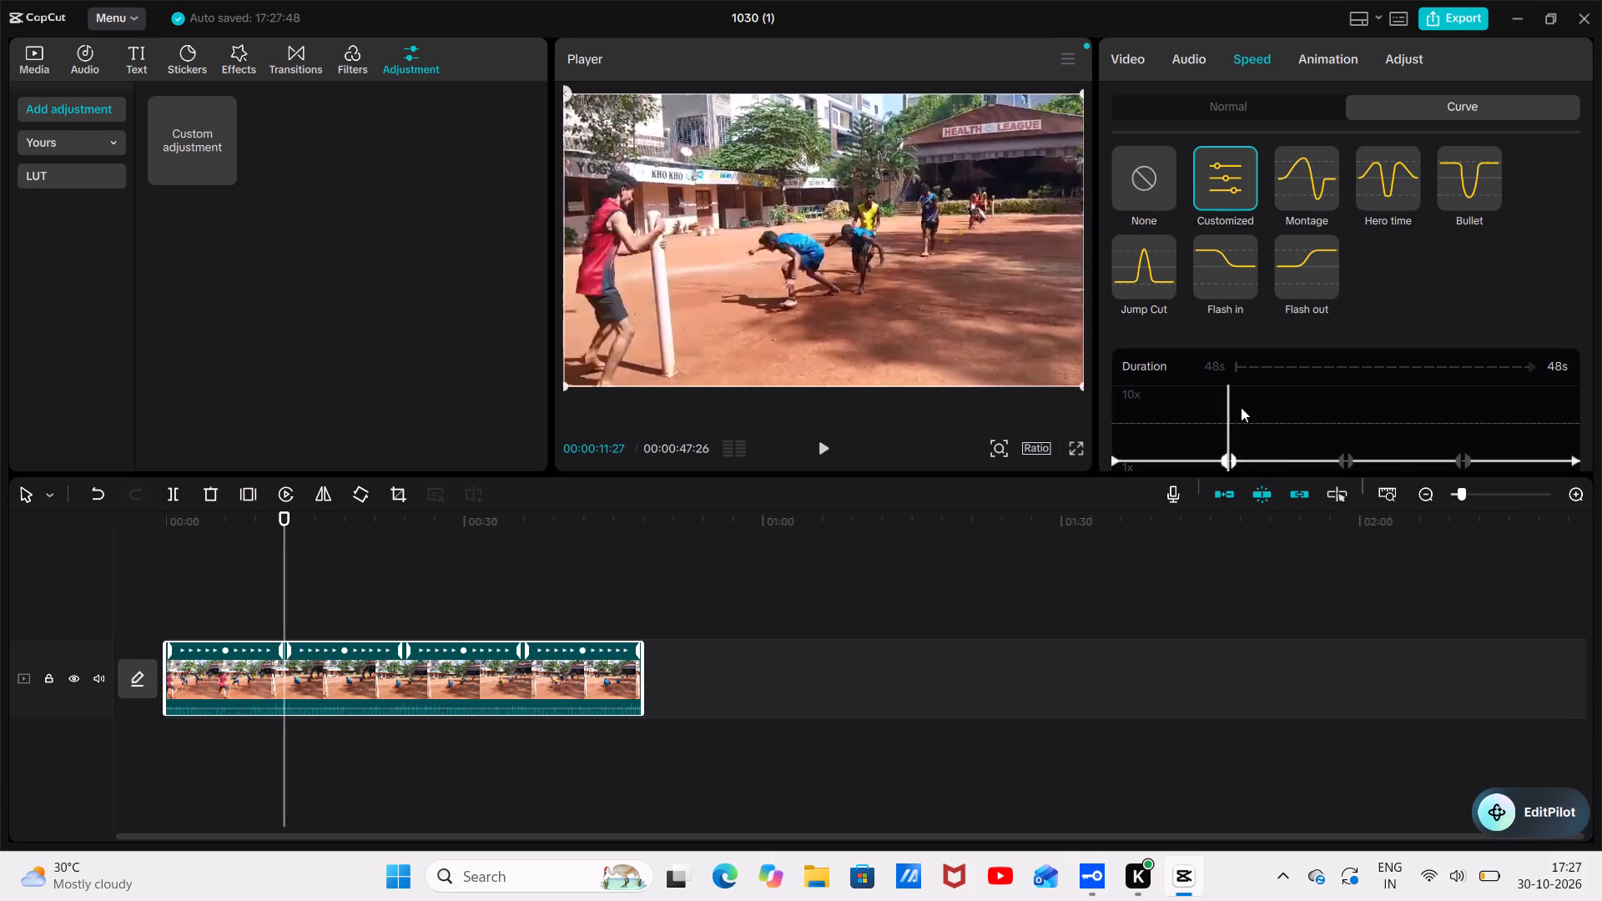
drag(1241, 407, 1260, 410)
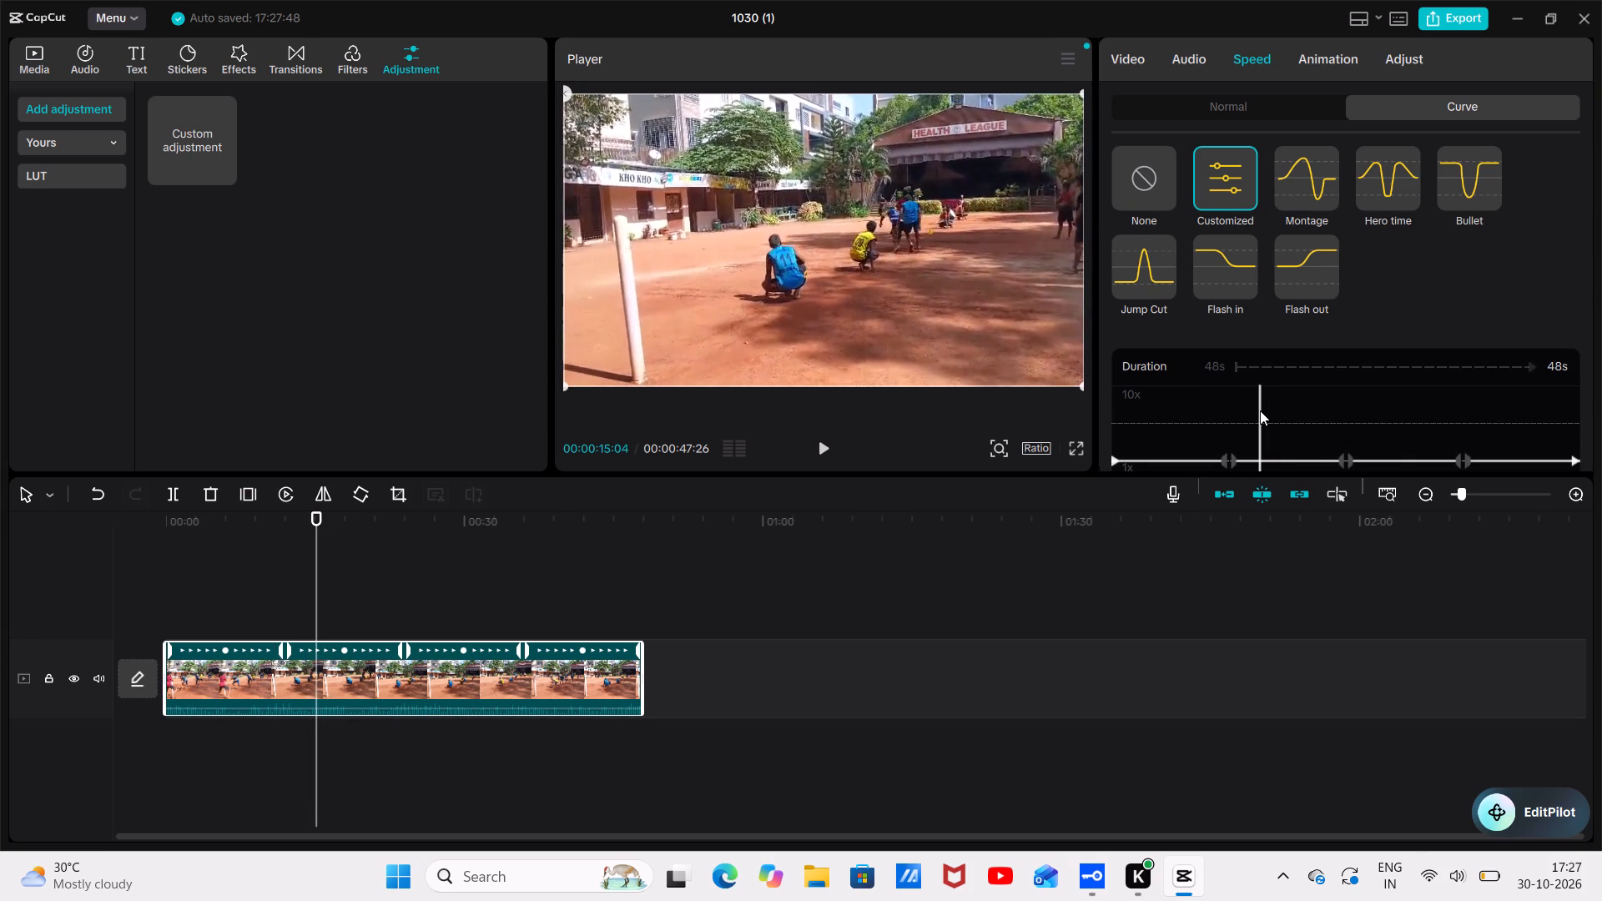
drag(1260, 410, 1216, 416)
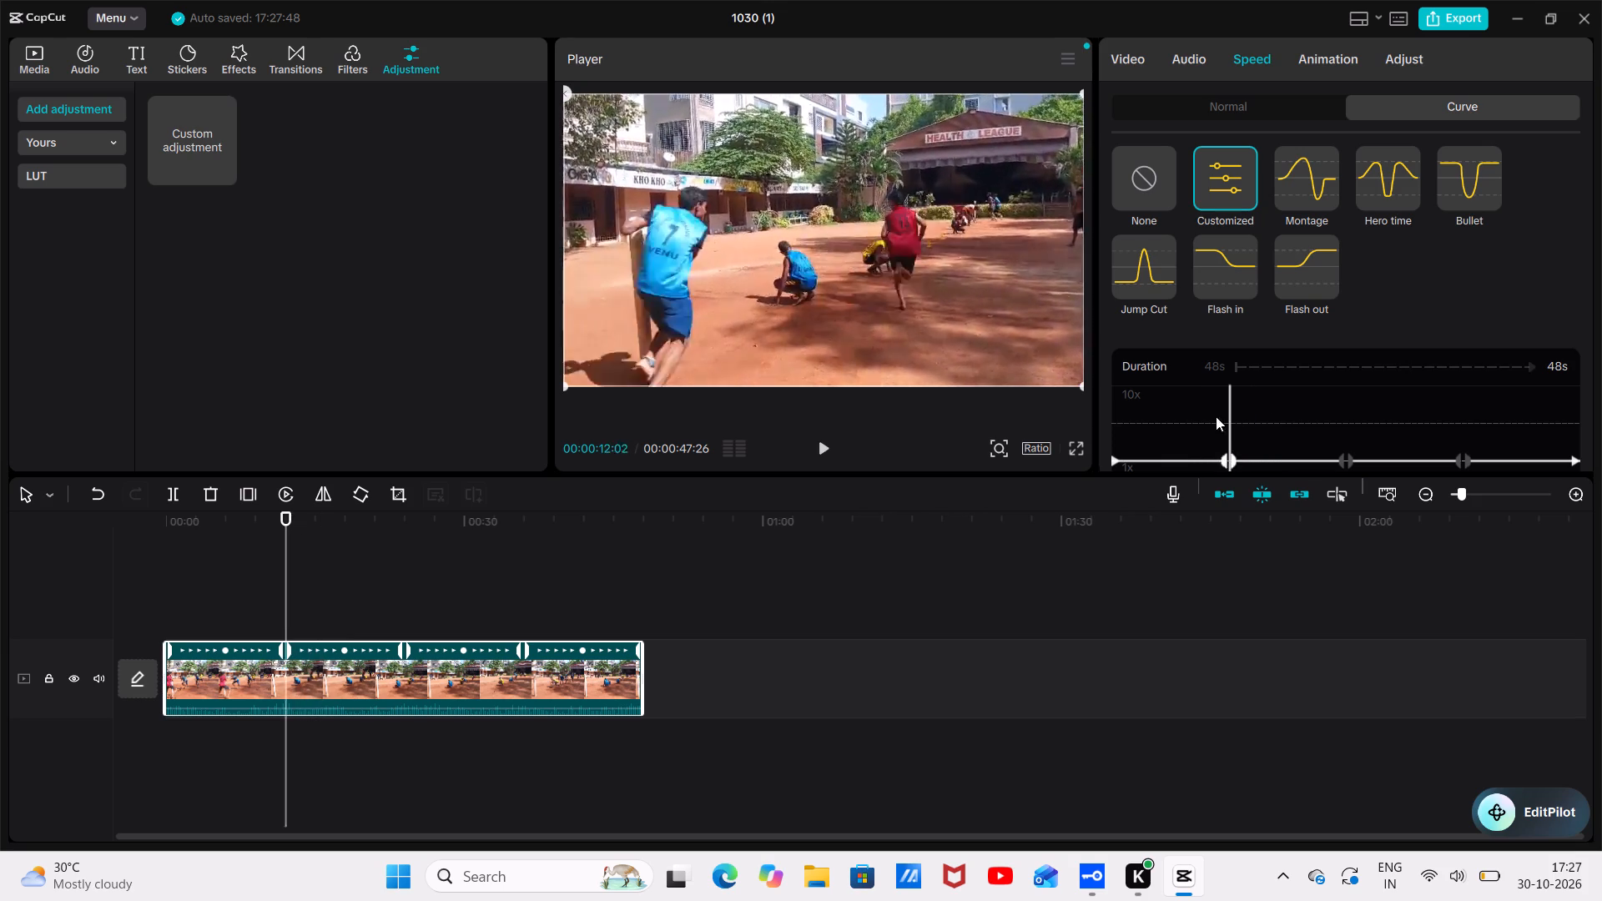
drag(1216, 416, 1200, 416)
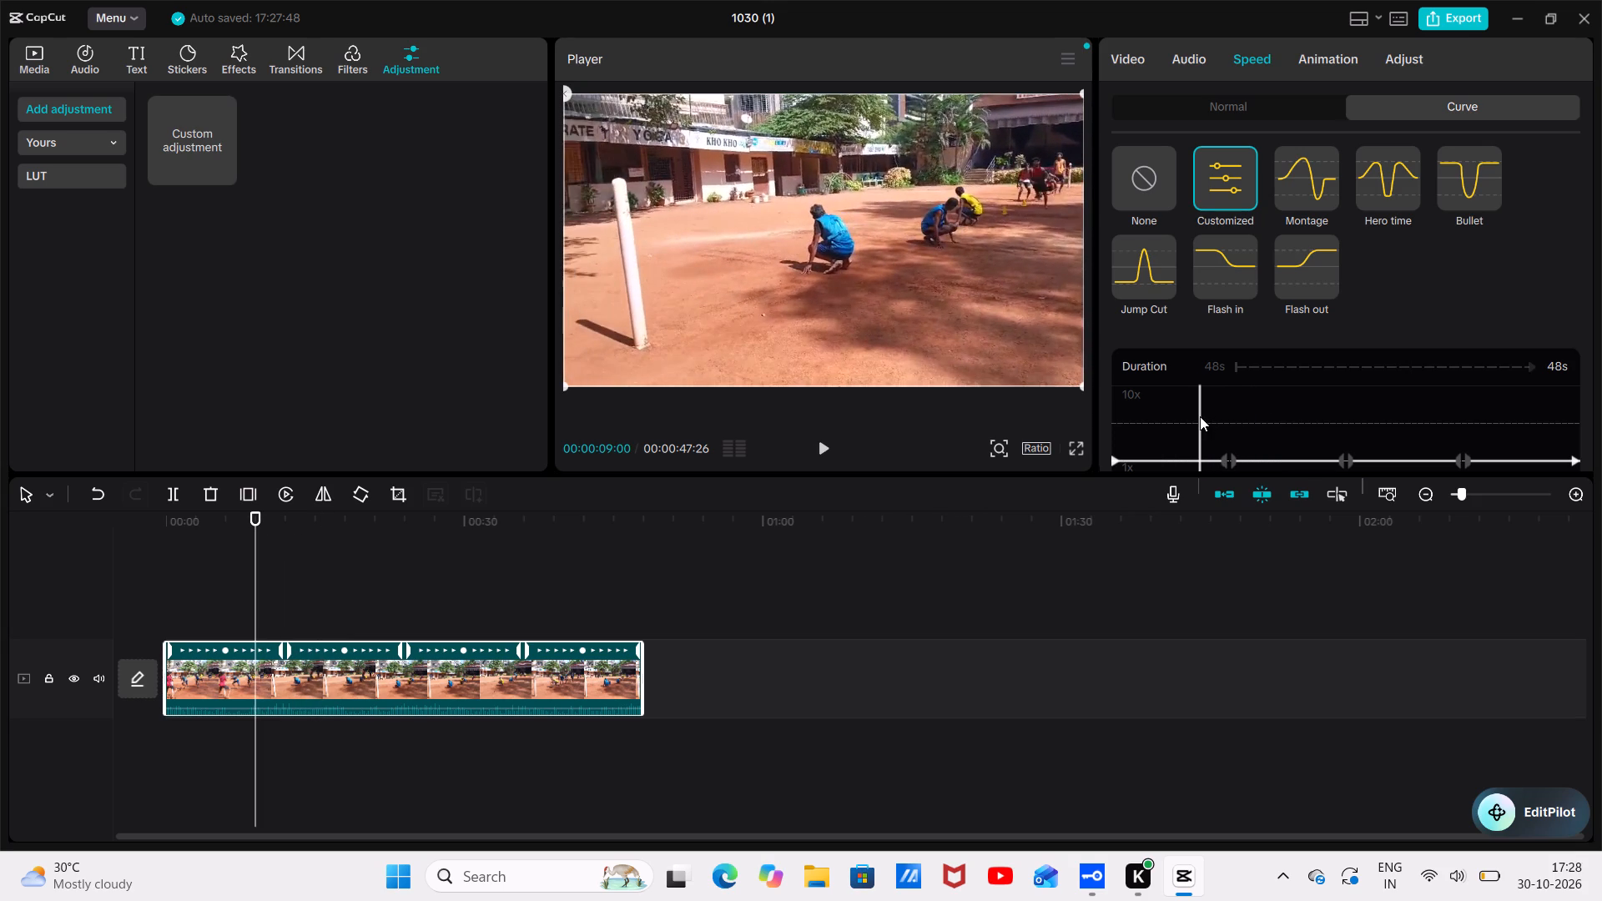
scroll(1200, 416, down, 1)
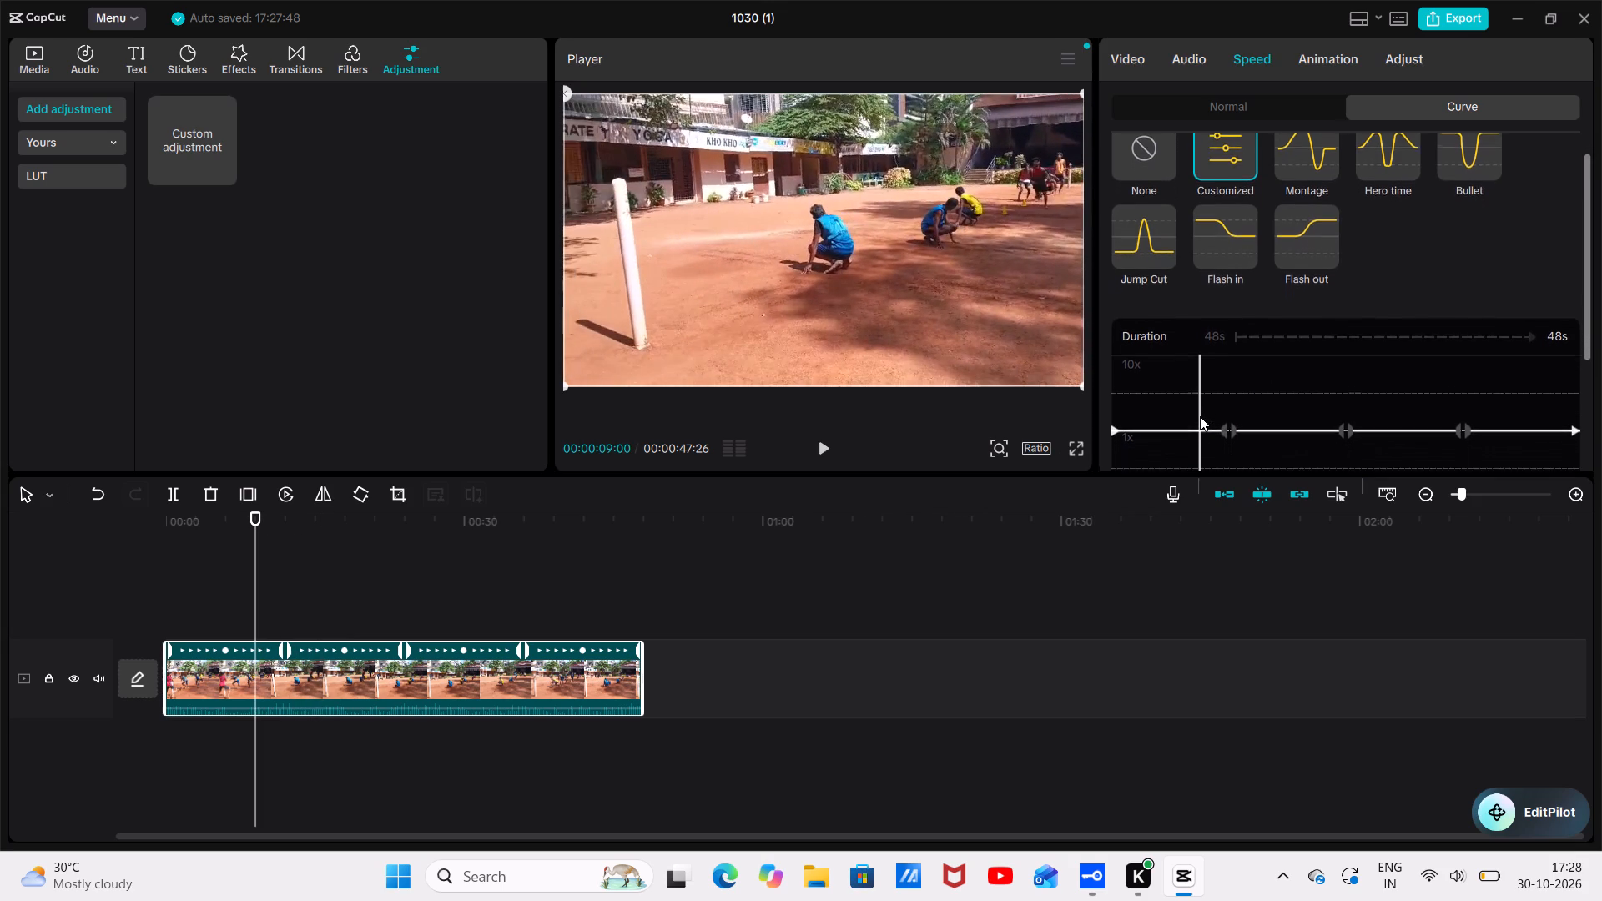
scroll(1200, 416, down, 1)
click(1230, 414)
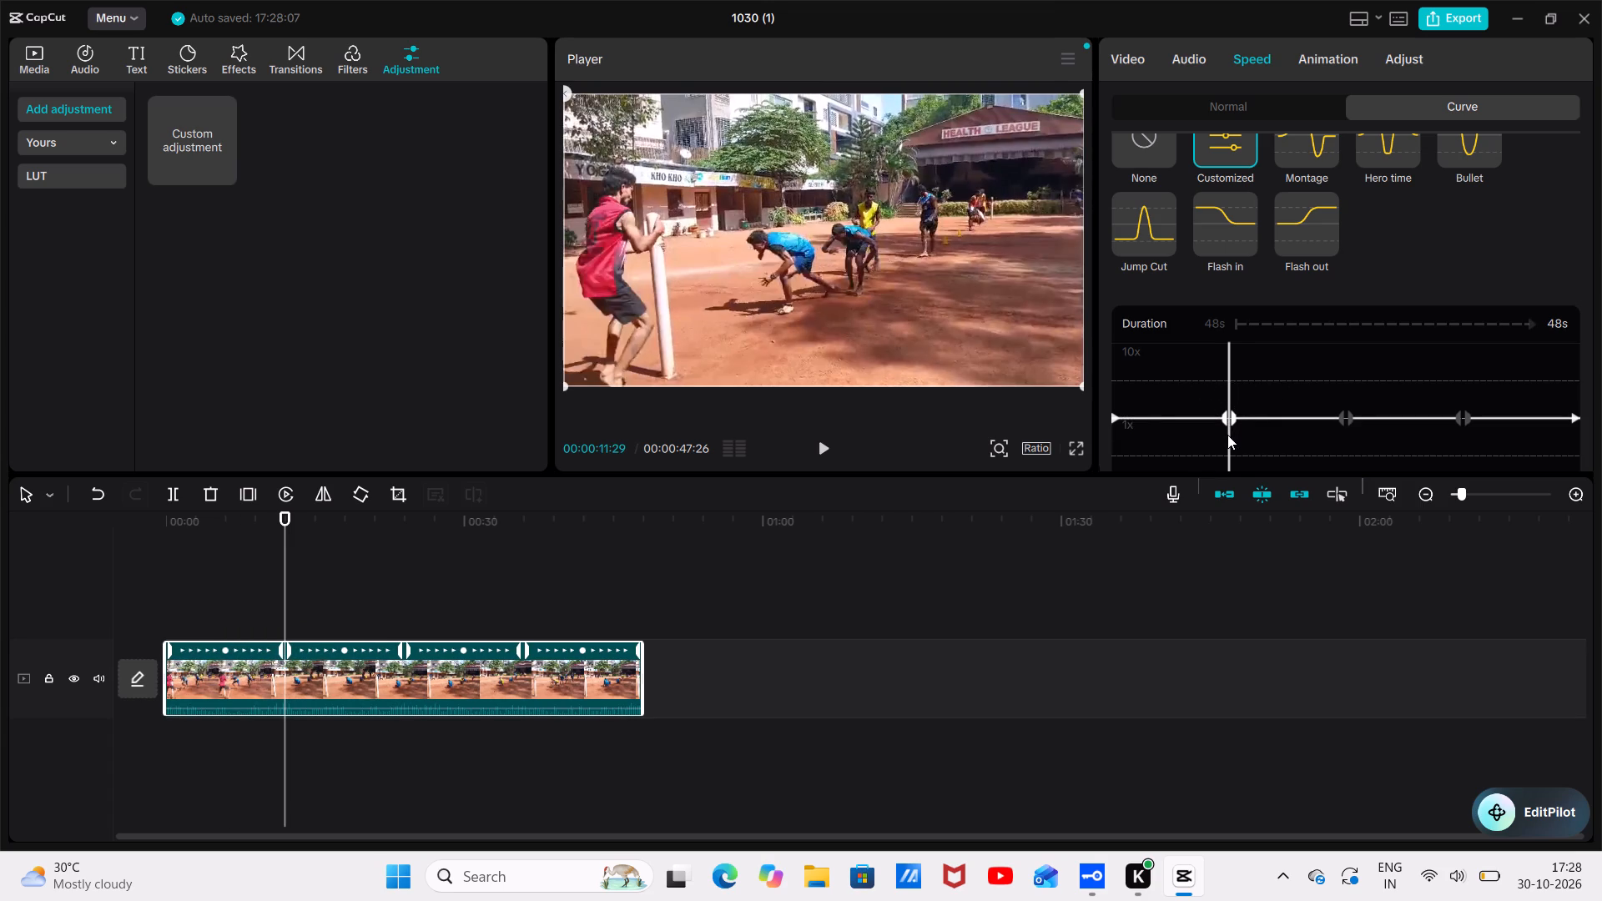
drag(1233, 416, 1237, 433)
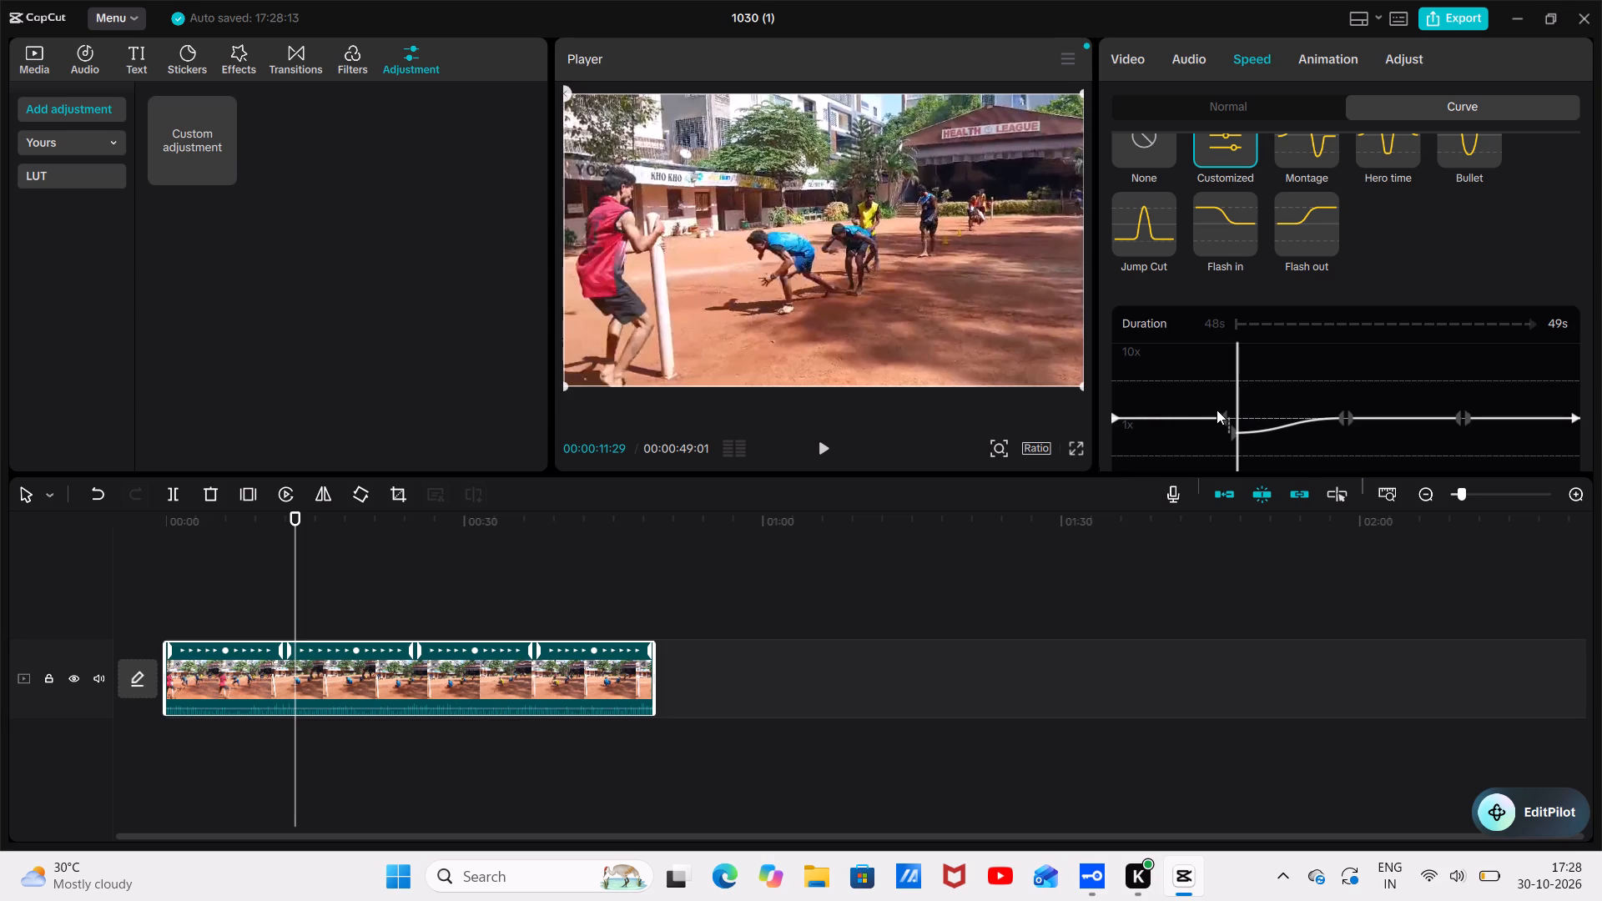
click(1222, 415)
drag(1222, 415, 1222, 424)
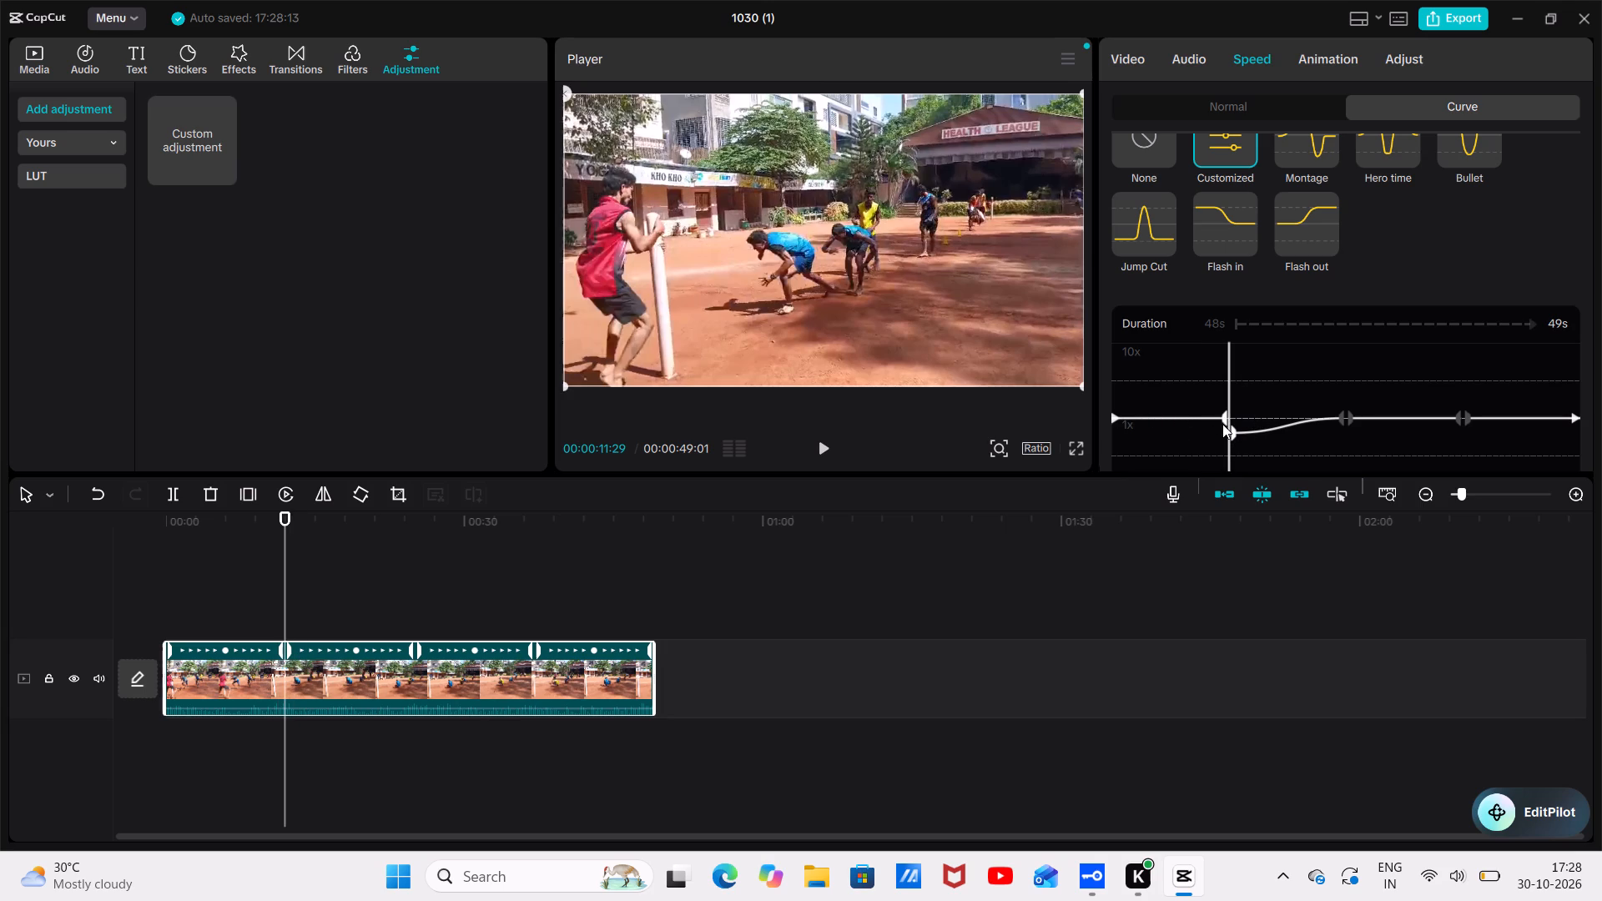
drag(1222, 424, 1222, 429)
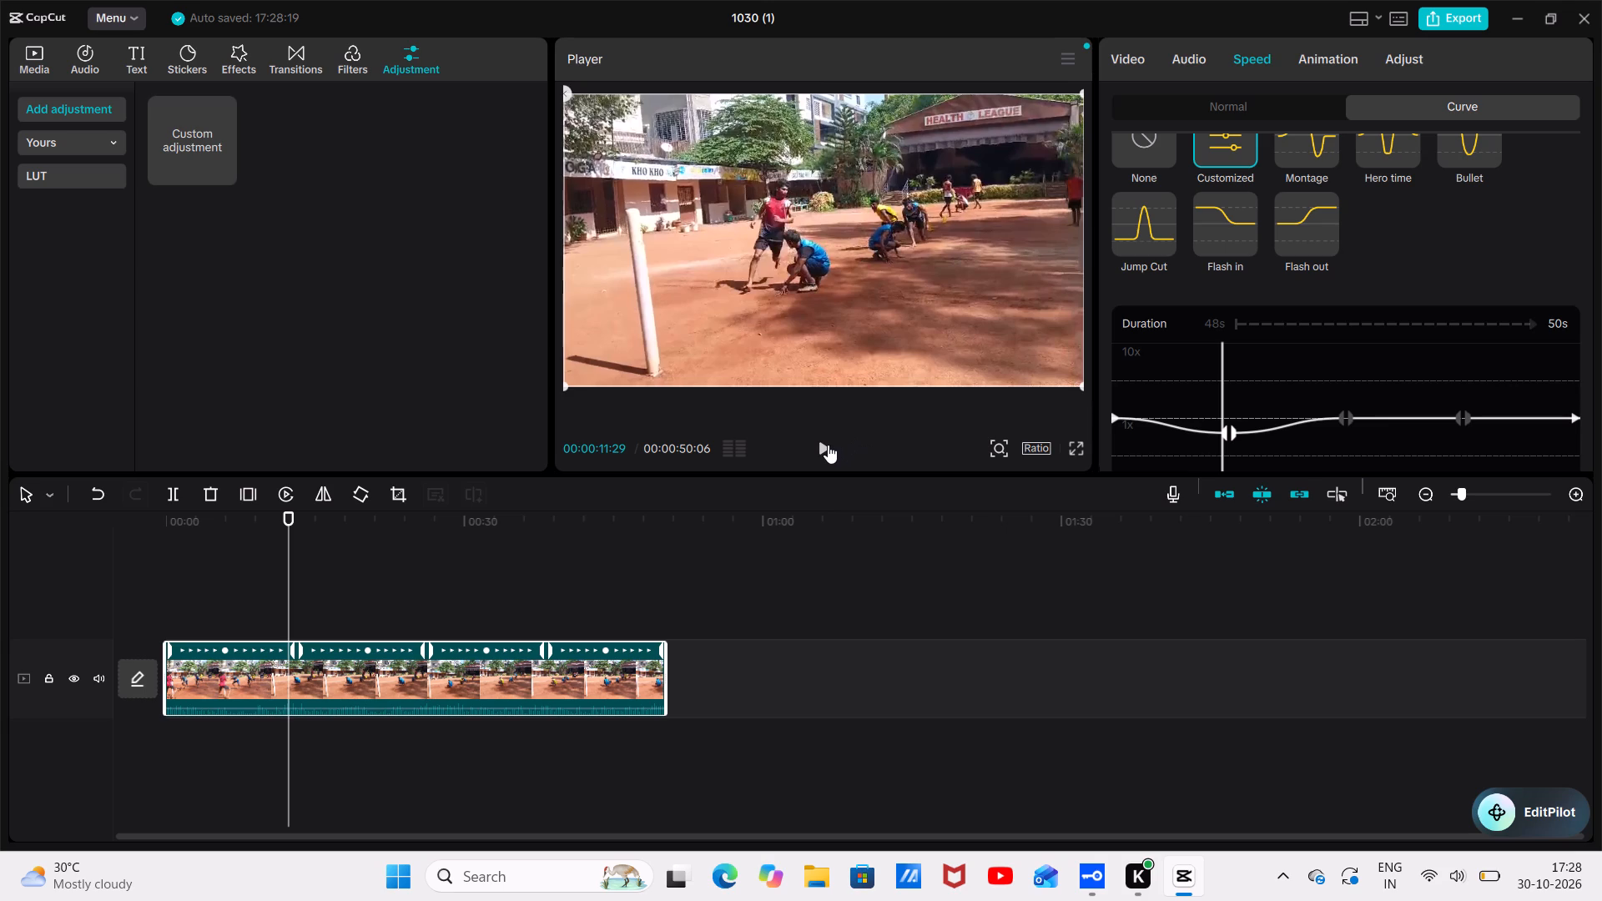
Play back the clip from about 11 seconds to check the slowed section around the first speed point.
drag(287, 612, 281, 612)
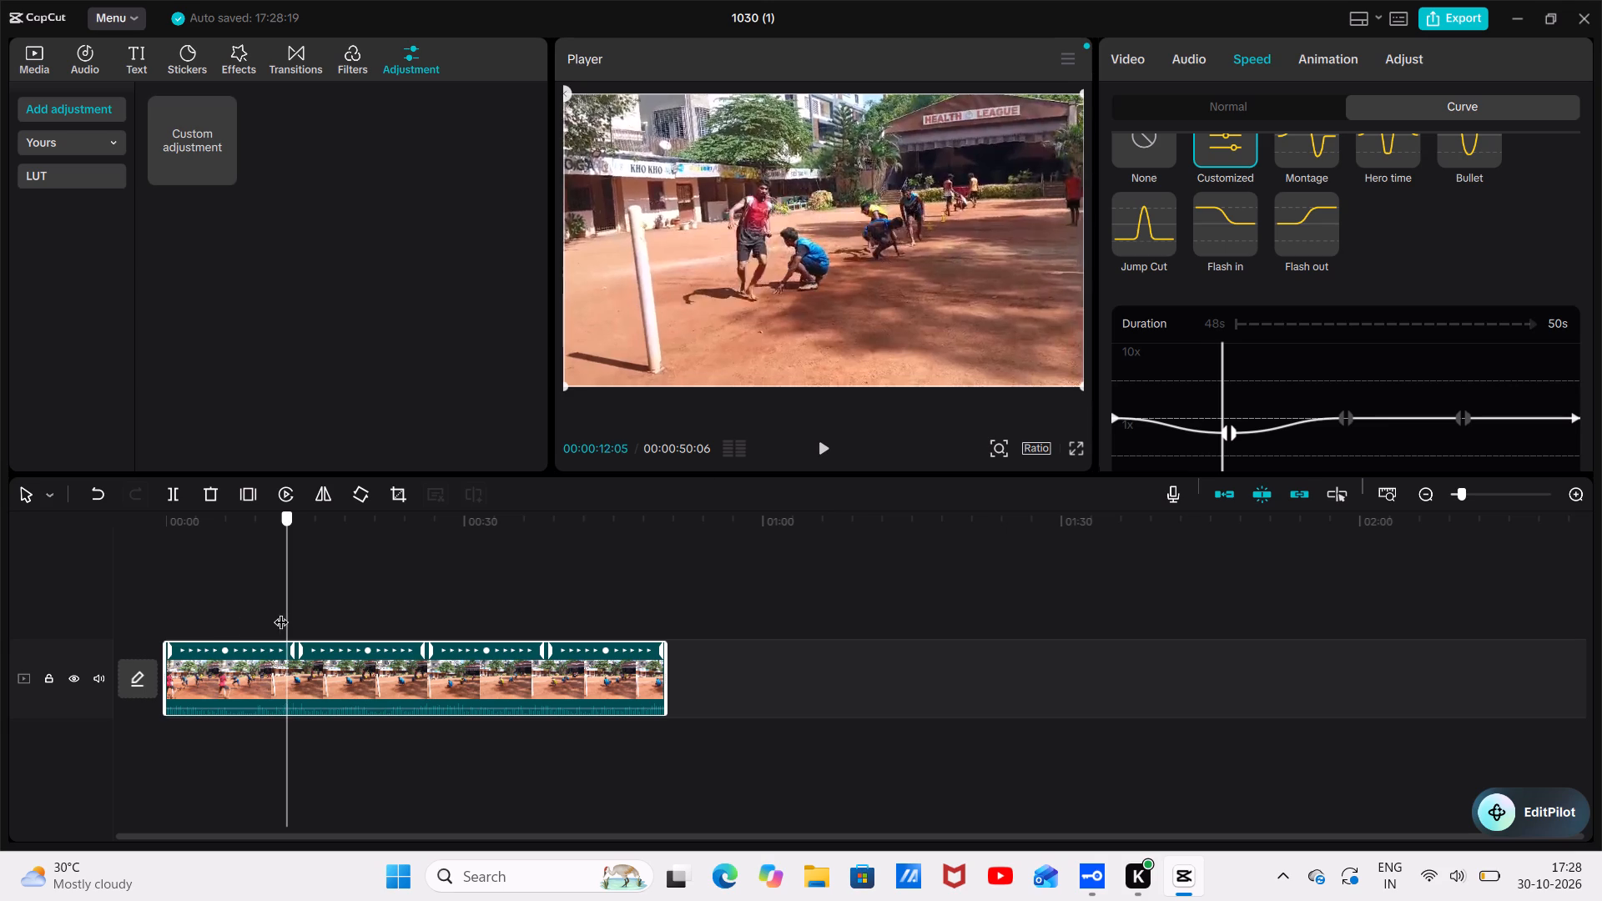
drag(281, 612, 274, 612)
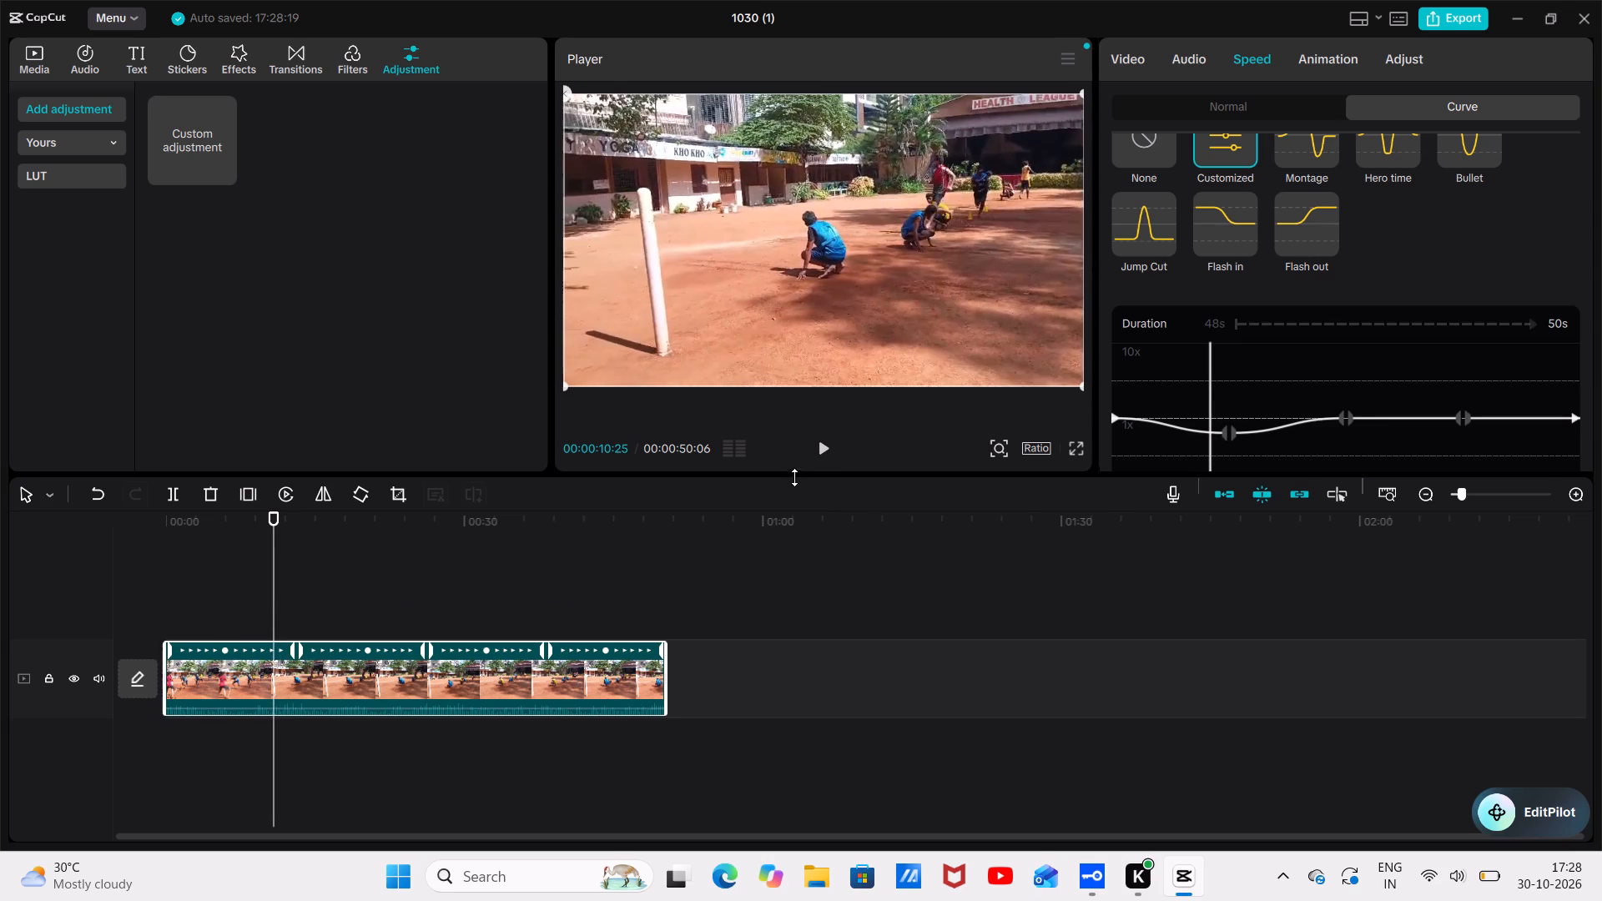
click(829, 454)
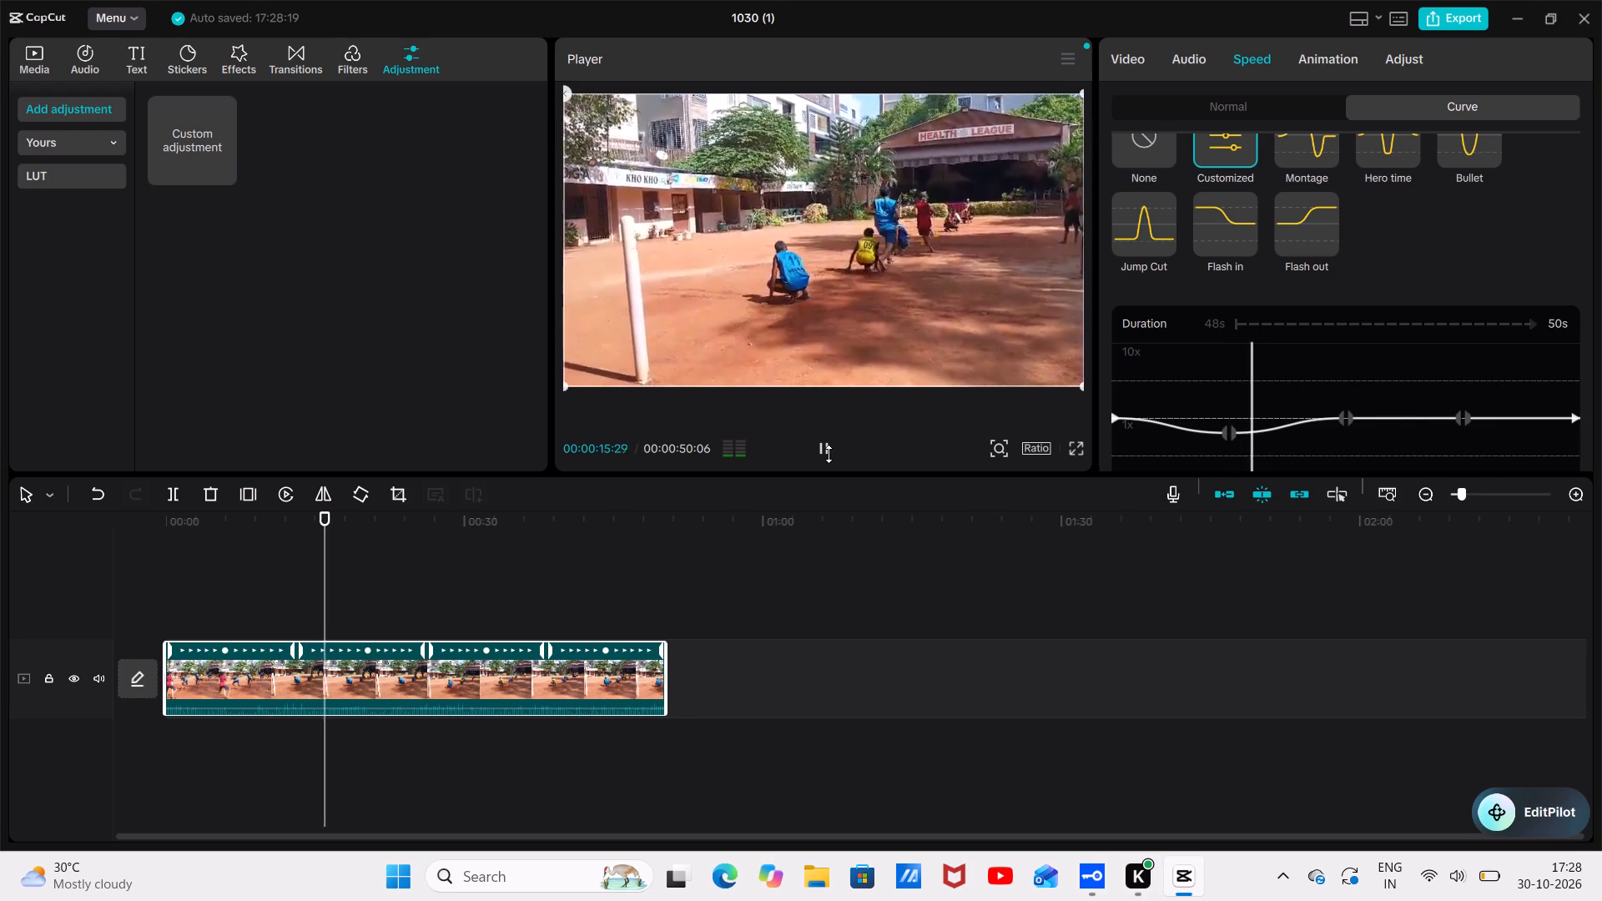
Shift the first speed-curve point slightly earlier and lower both its halves further, stretching the clip to about 54 s.
click(1230, 433)
drag(1237, 431, 1238, 441)
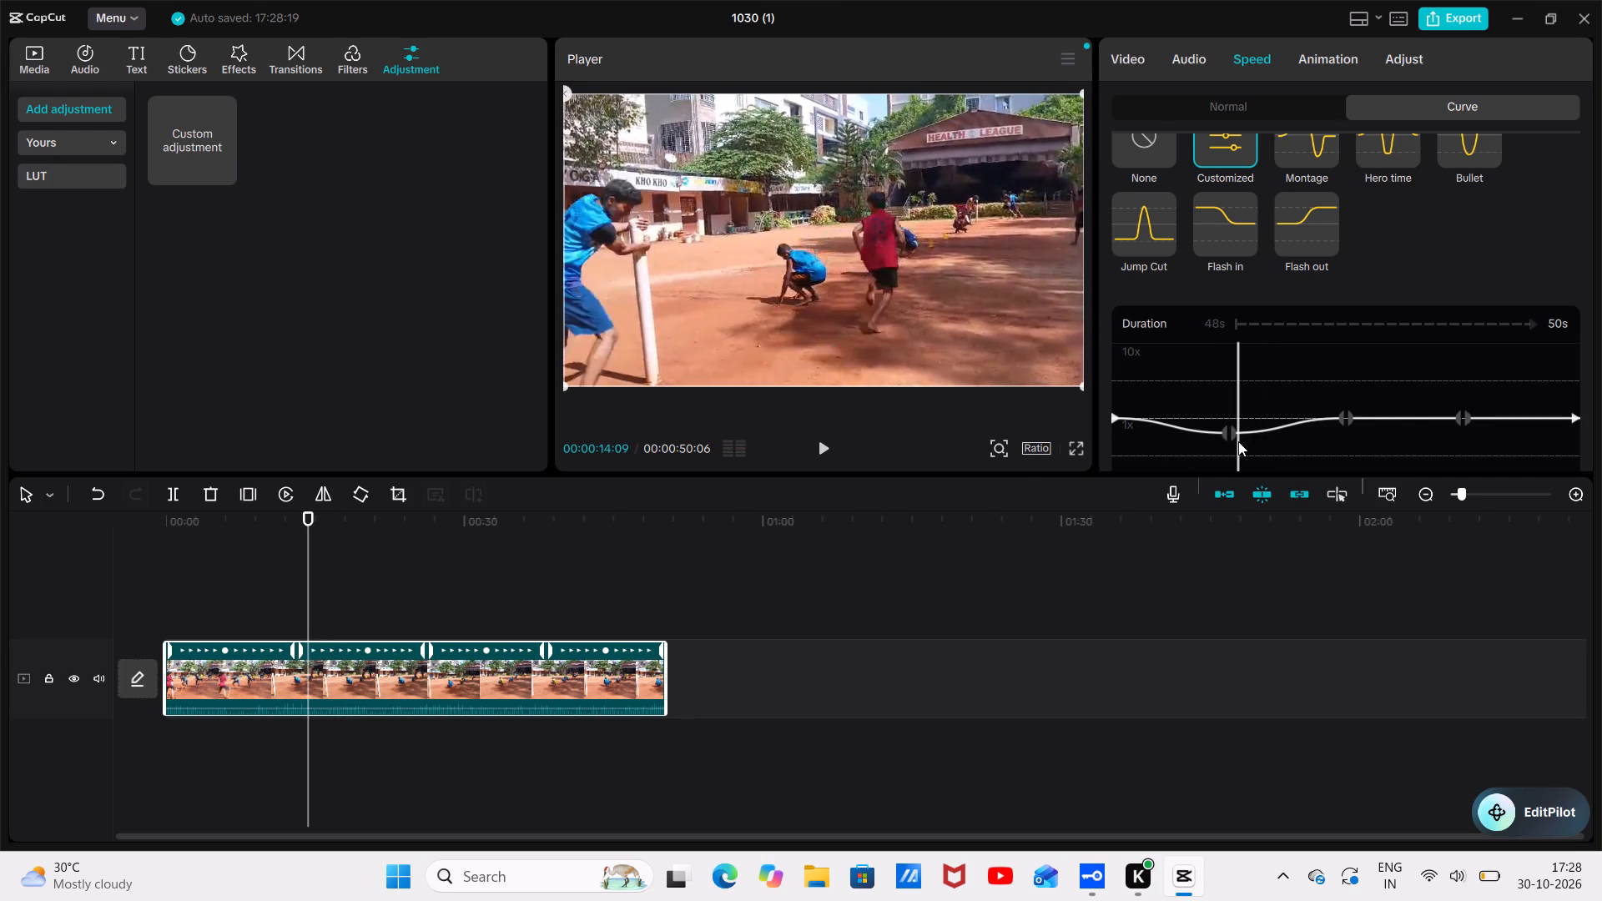
drag(1238, 441, 1238, 446)
click(1242, 431)
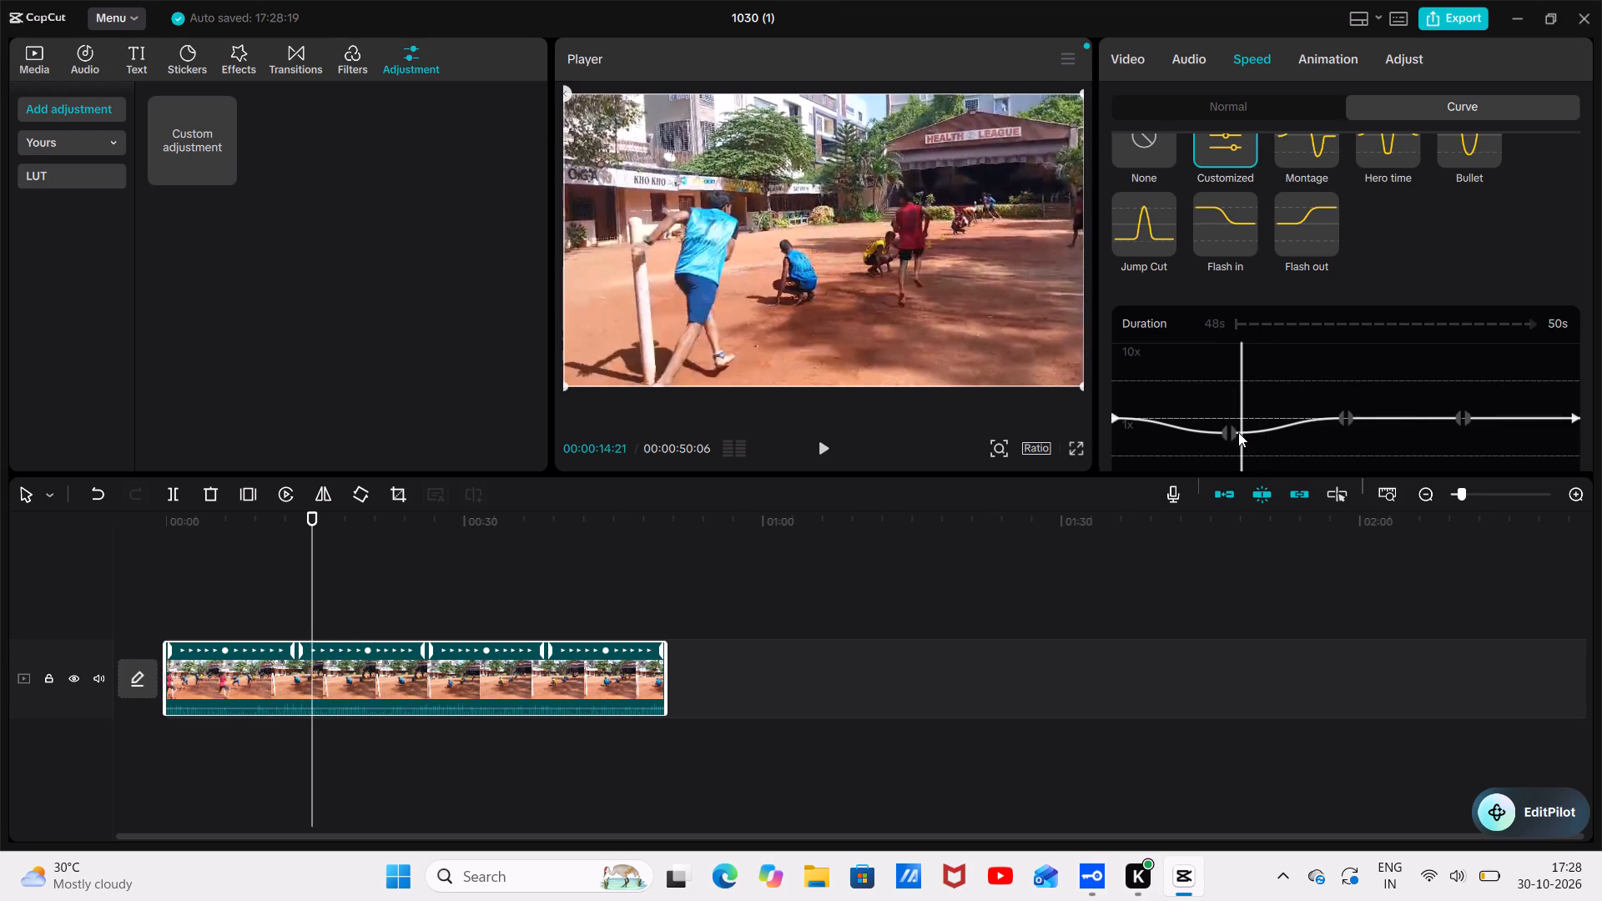
click(1222, 436)
click(1237, 433)
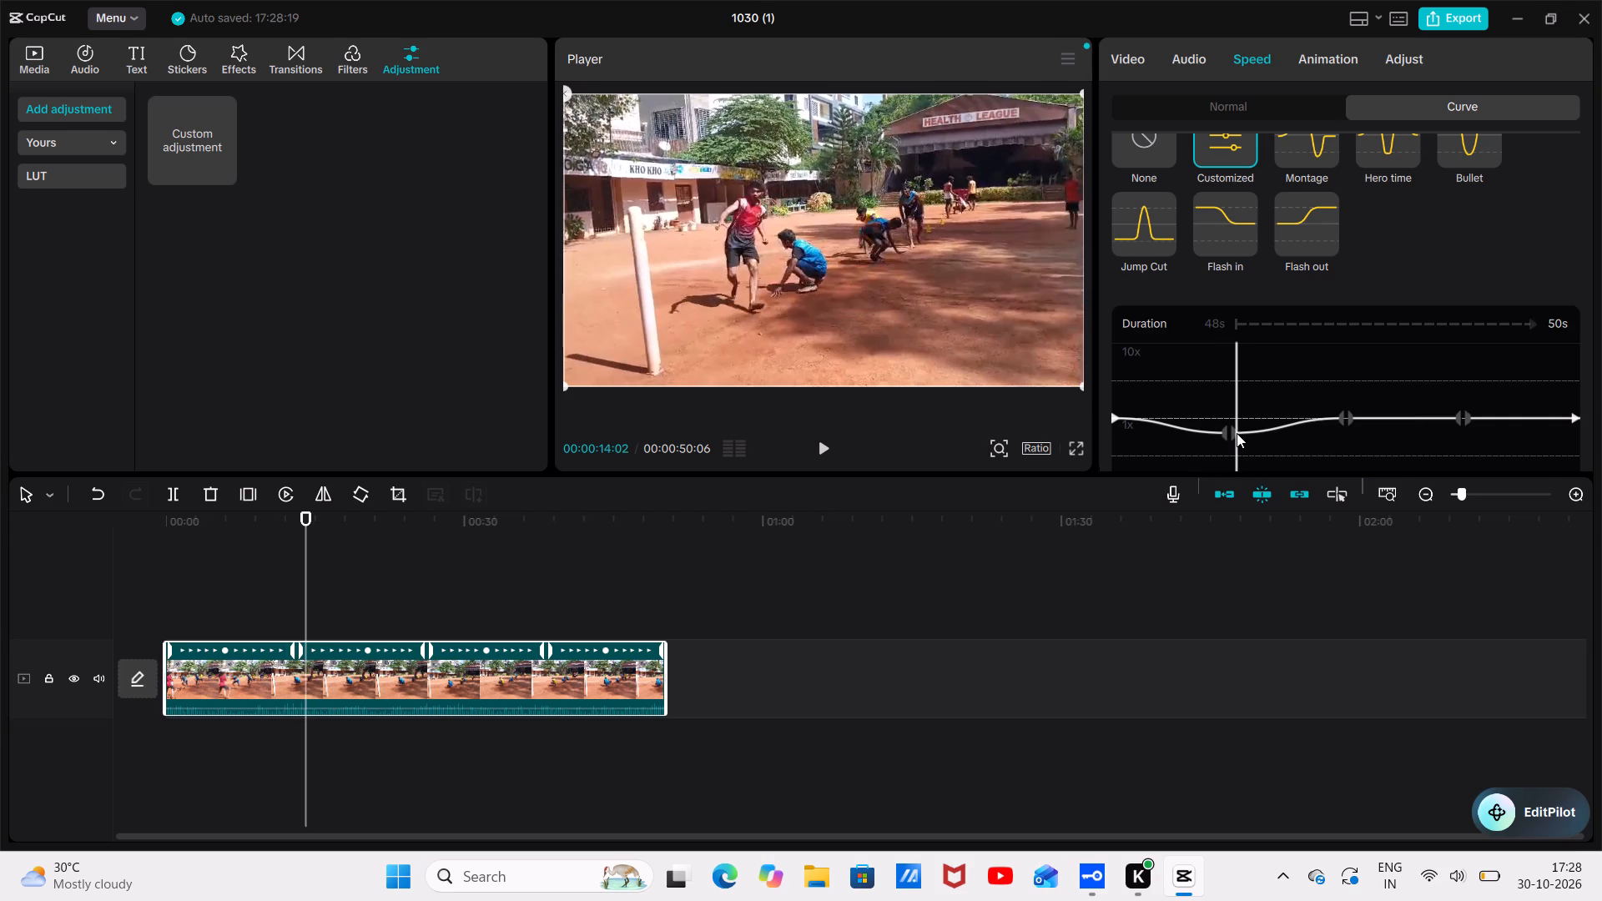
double_click(1219, 430)
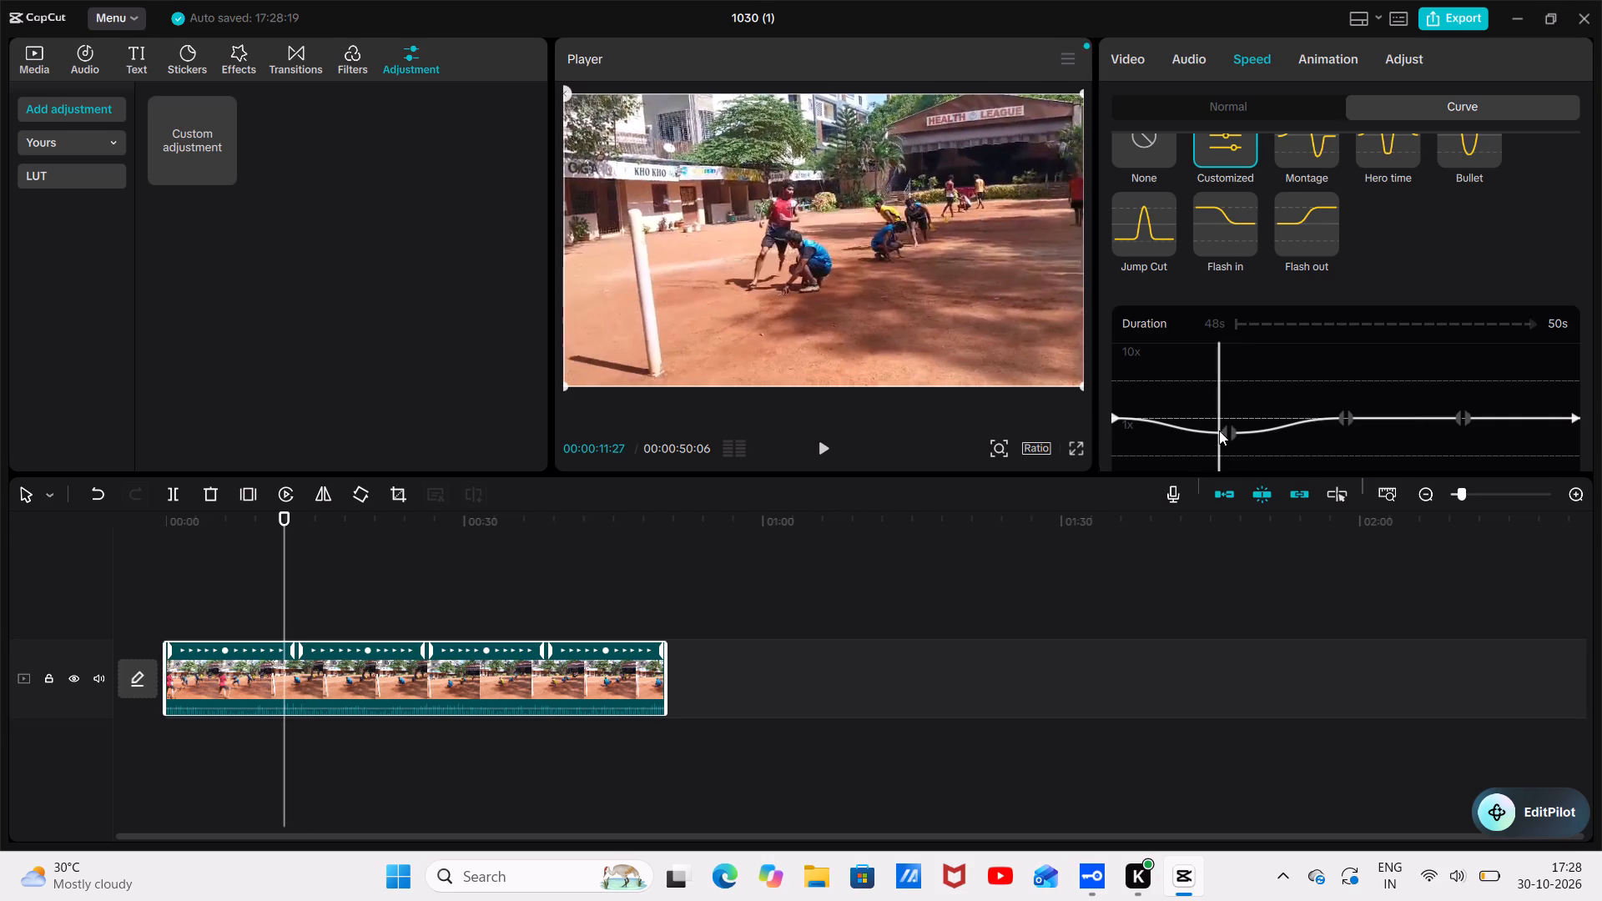
click(1233, 430)
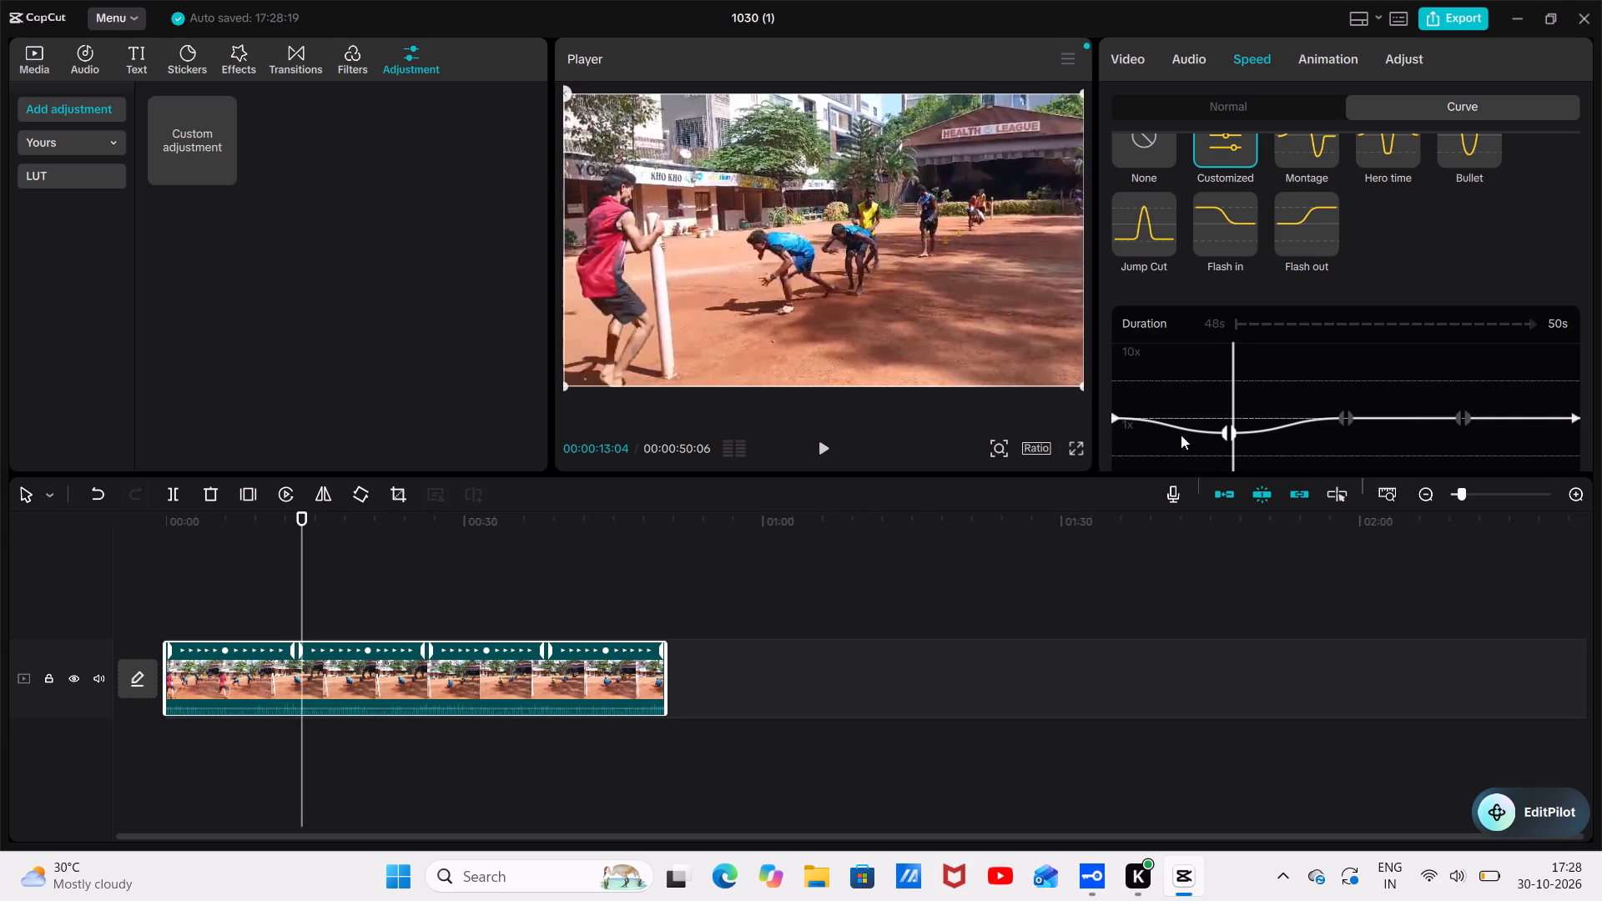
drag(1238, 430, 1231, 457)
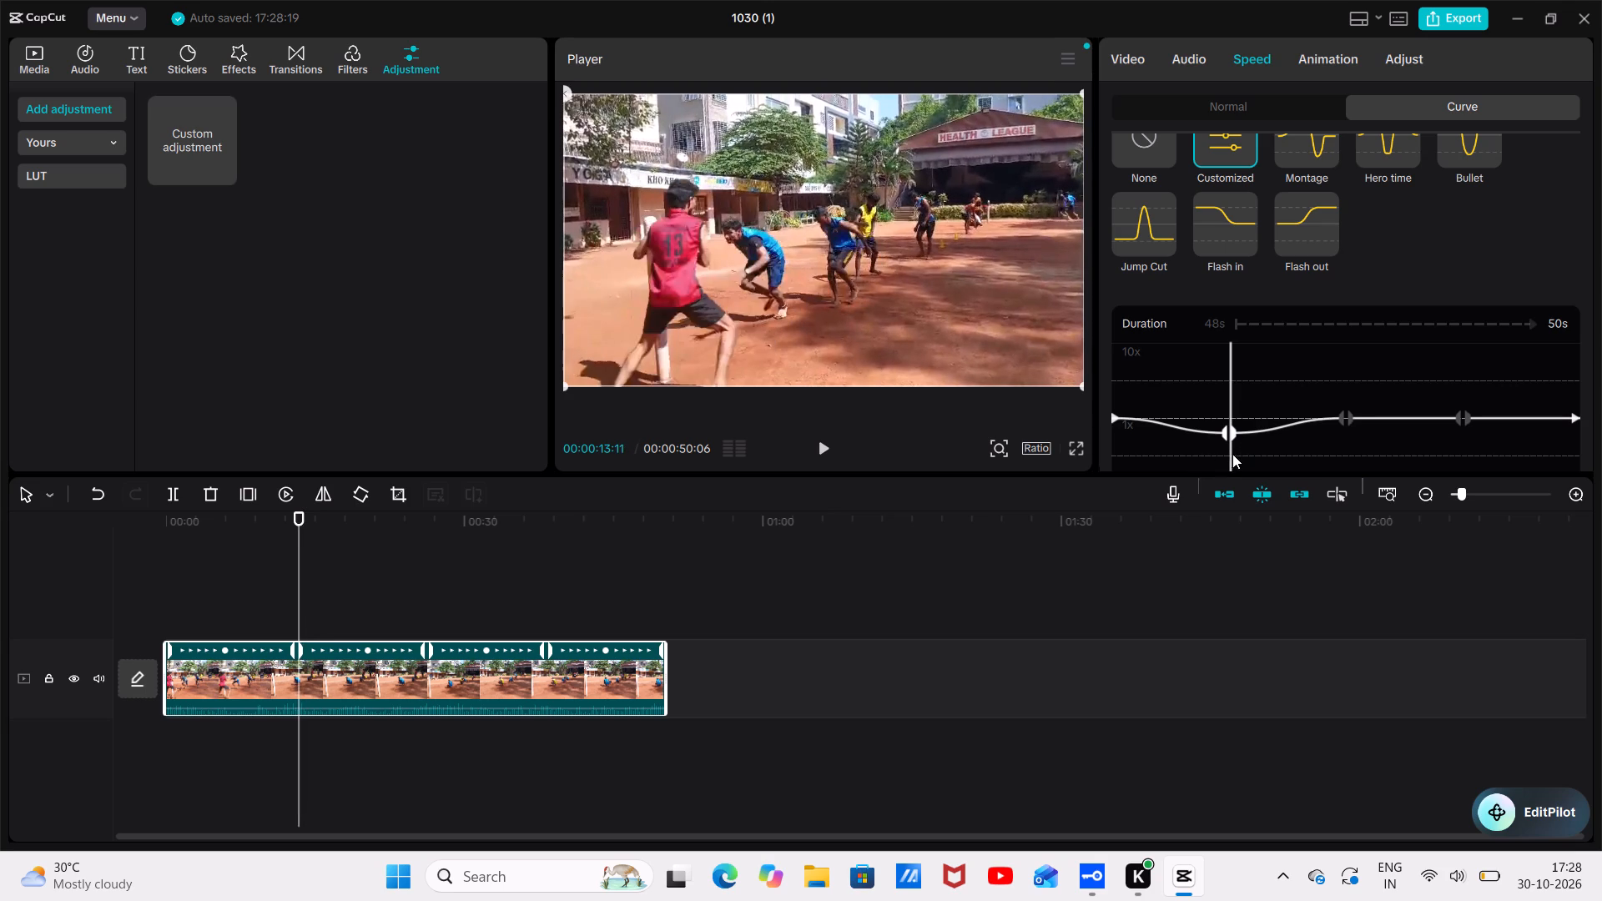
click(1236, 429)
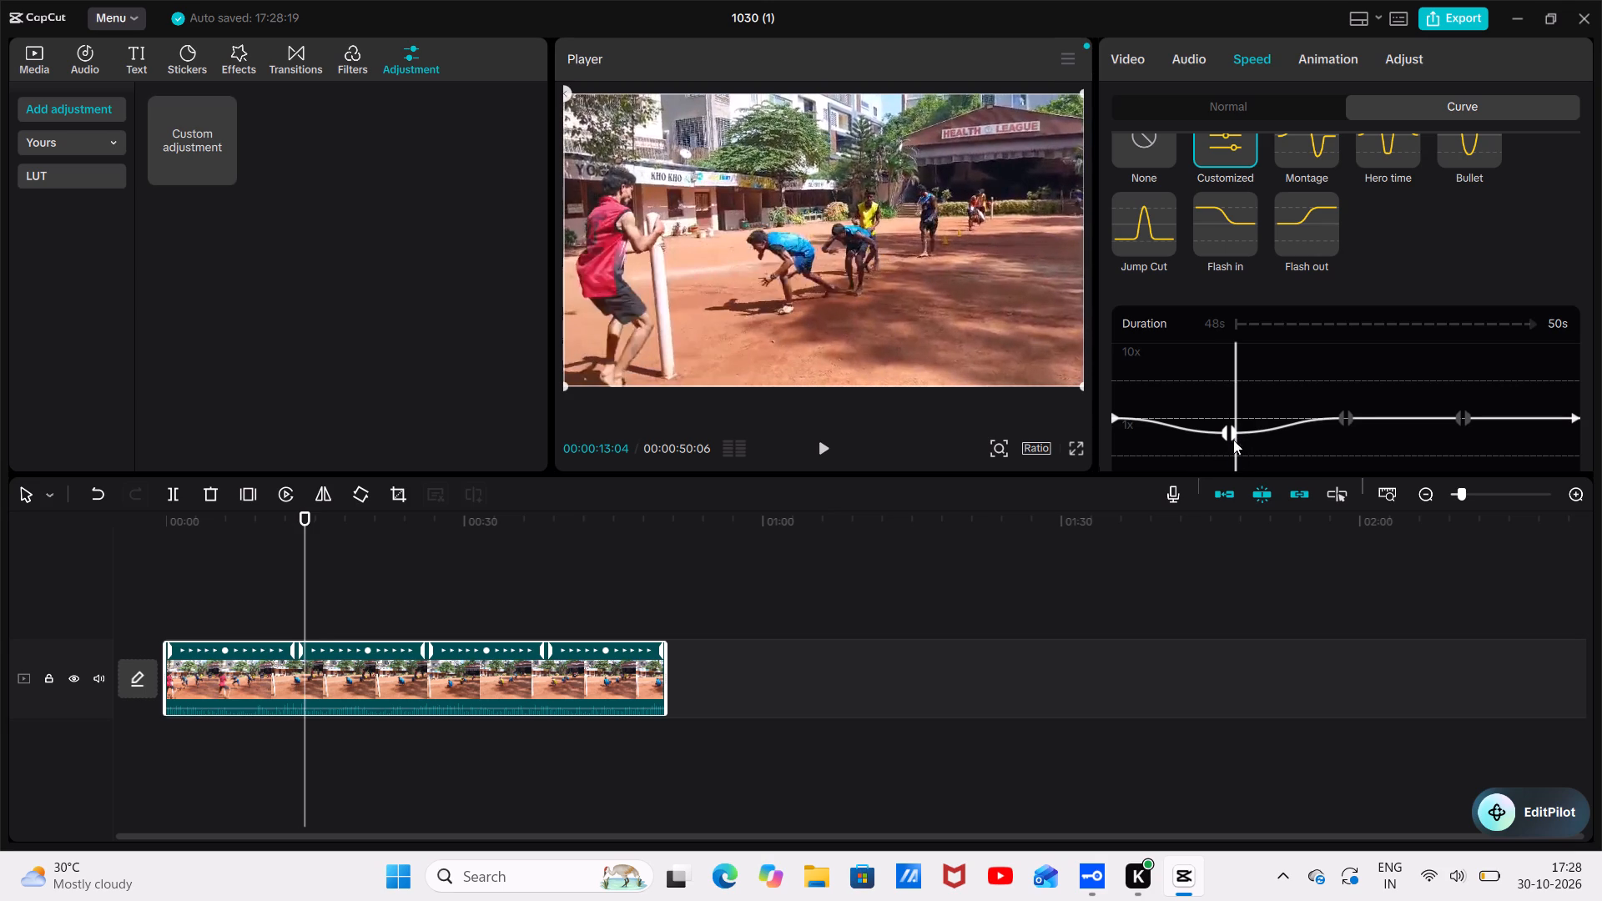
drag(1225, 432, 1217, 453)
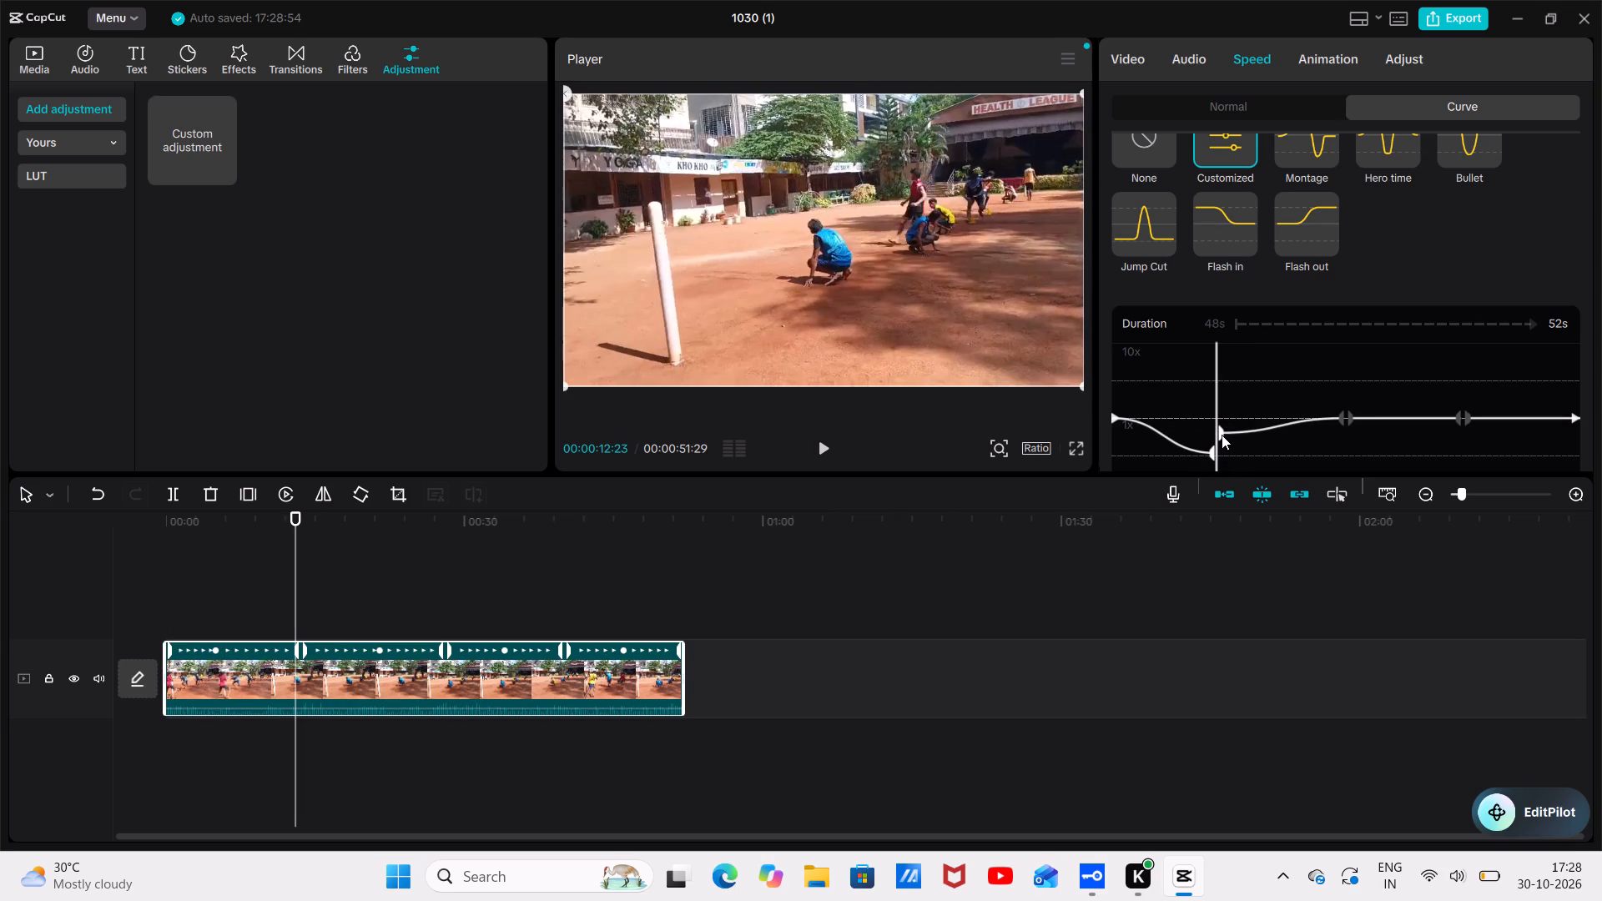
drag(1220, 431, 1219, 450)
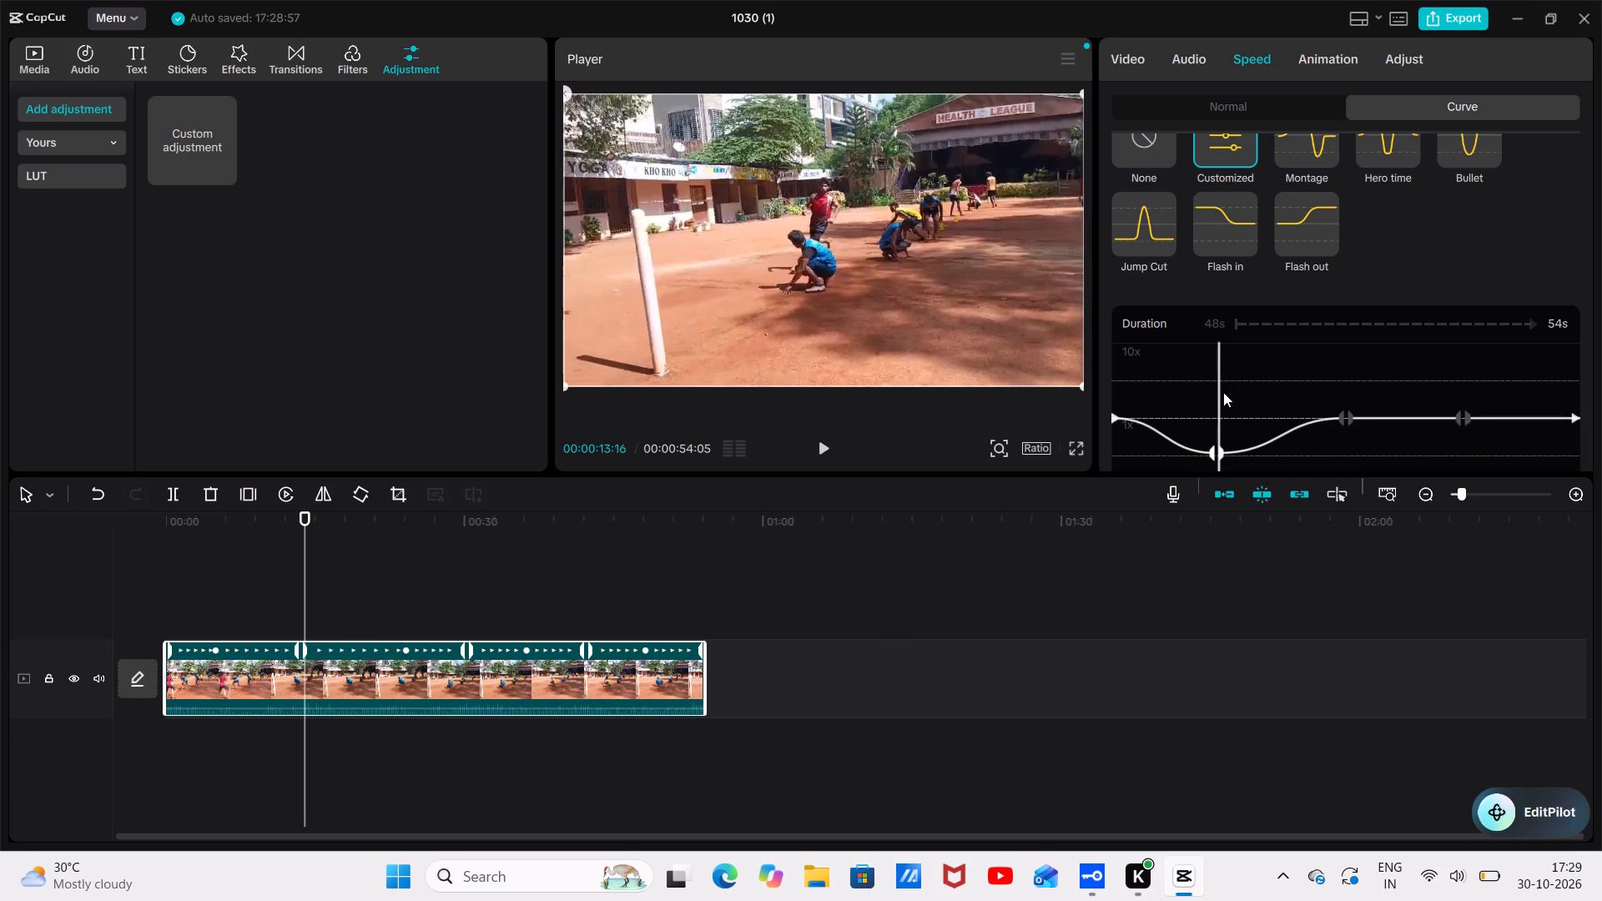
Play back the kho kho clip from about 5 seconds to its end, and briefly restart it from the beginning.
drag(1219, 395, 1164, 411)
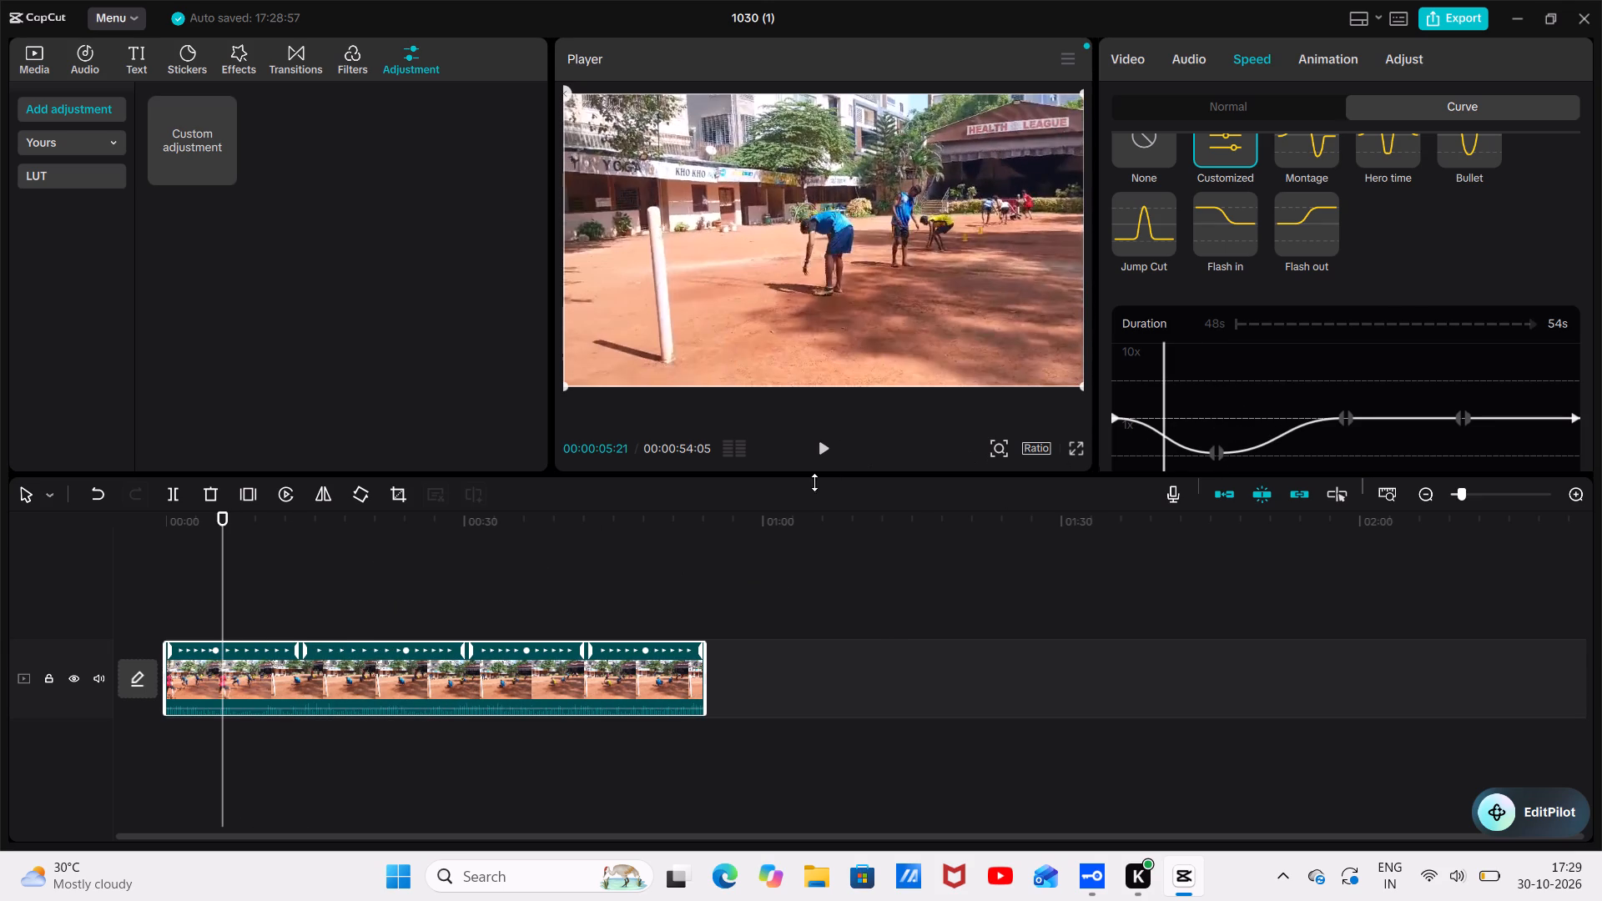
click(822, 440)
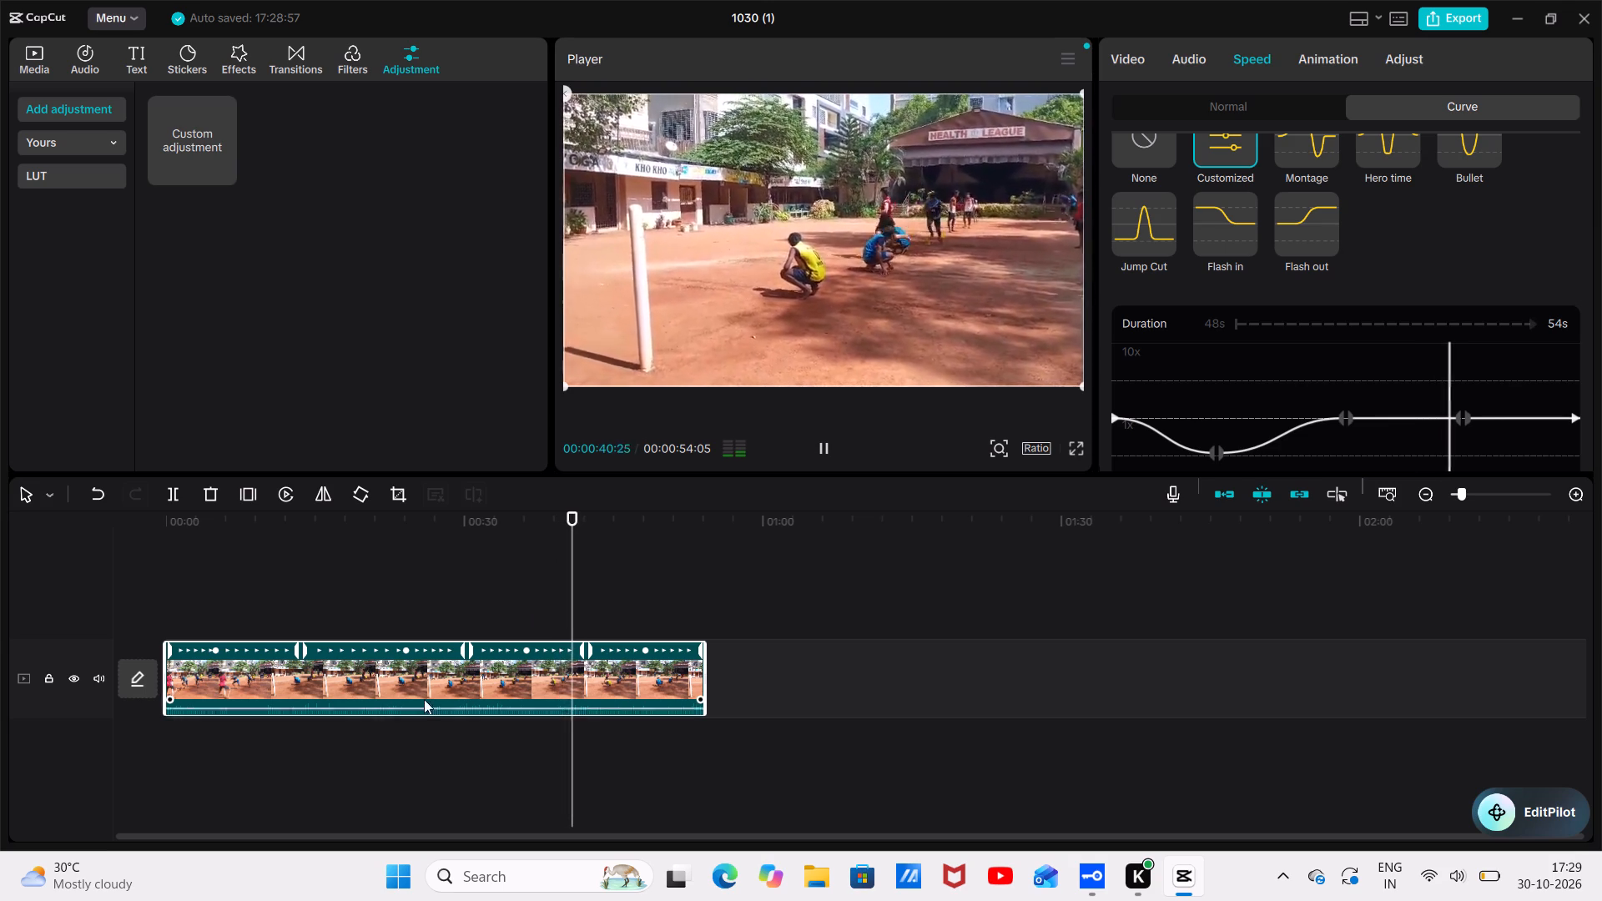
click(299, 670)
double_click(299, 670)
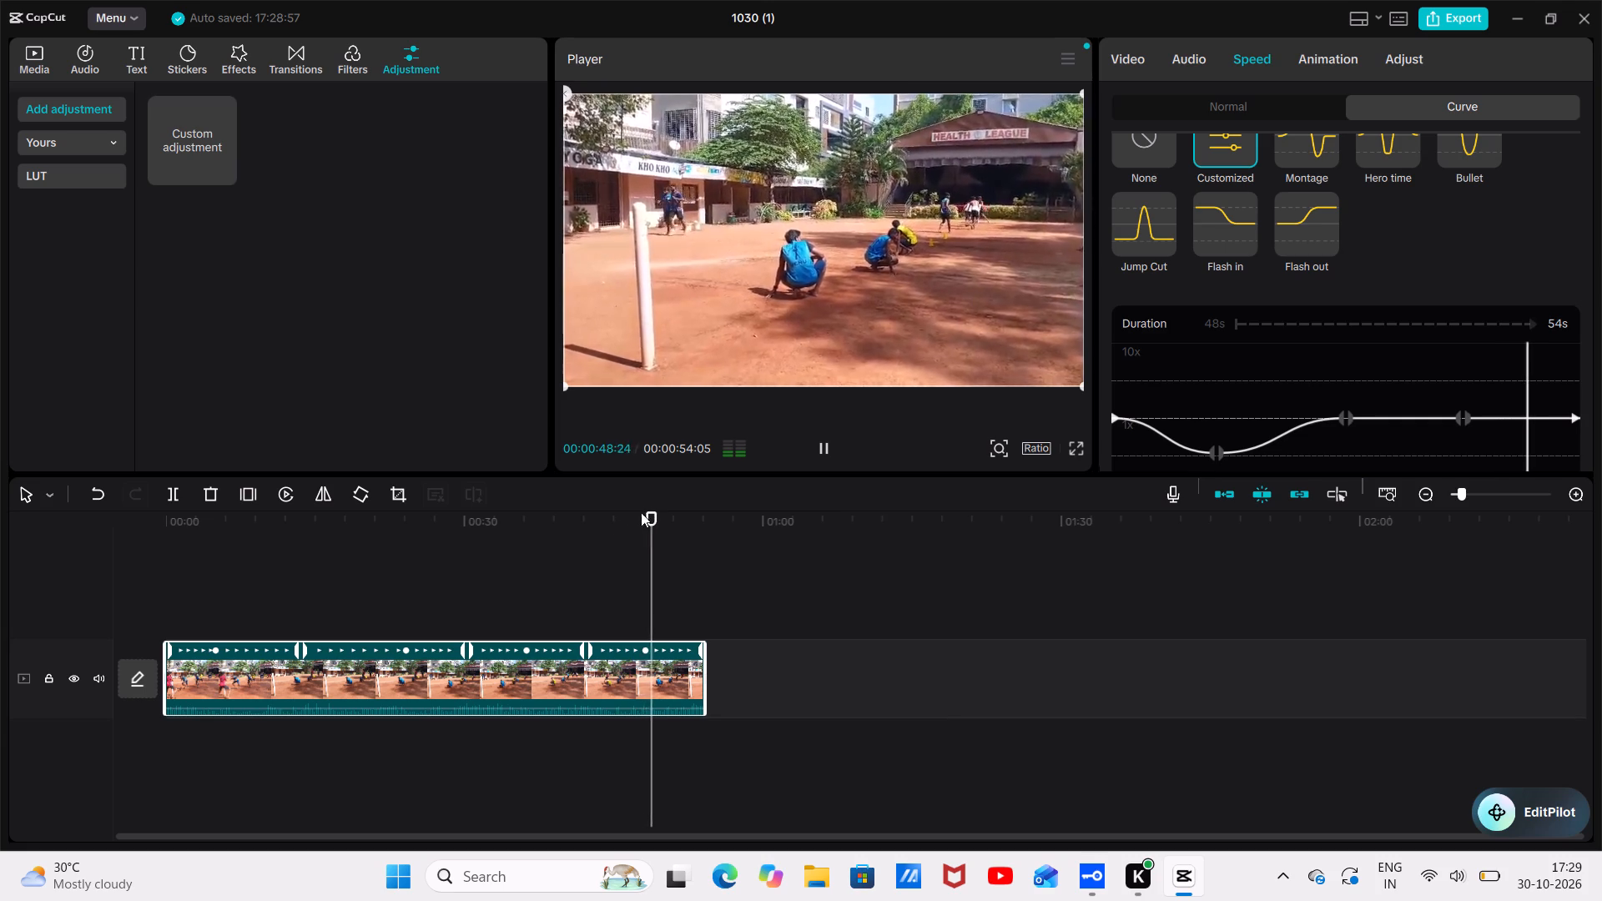
double_click(472, 672)
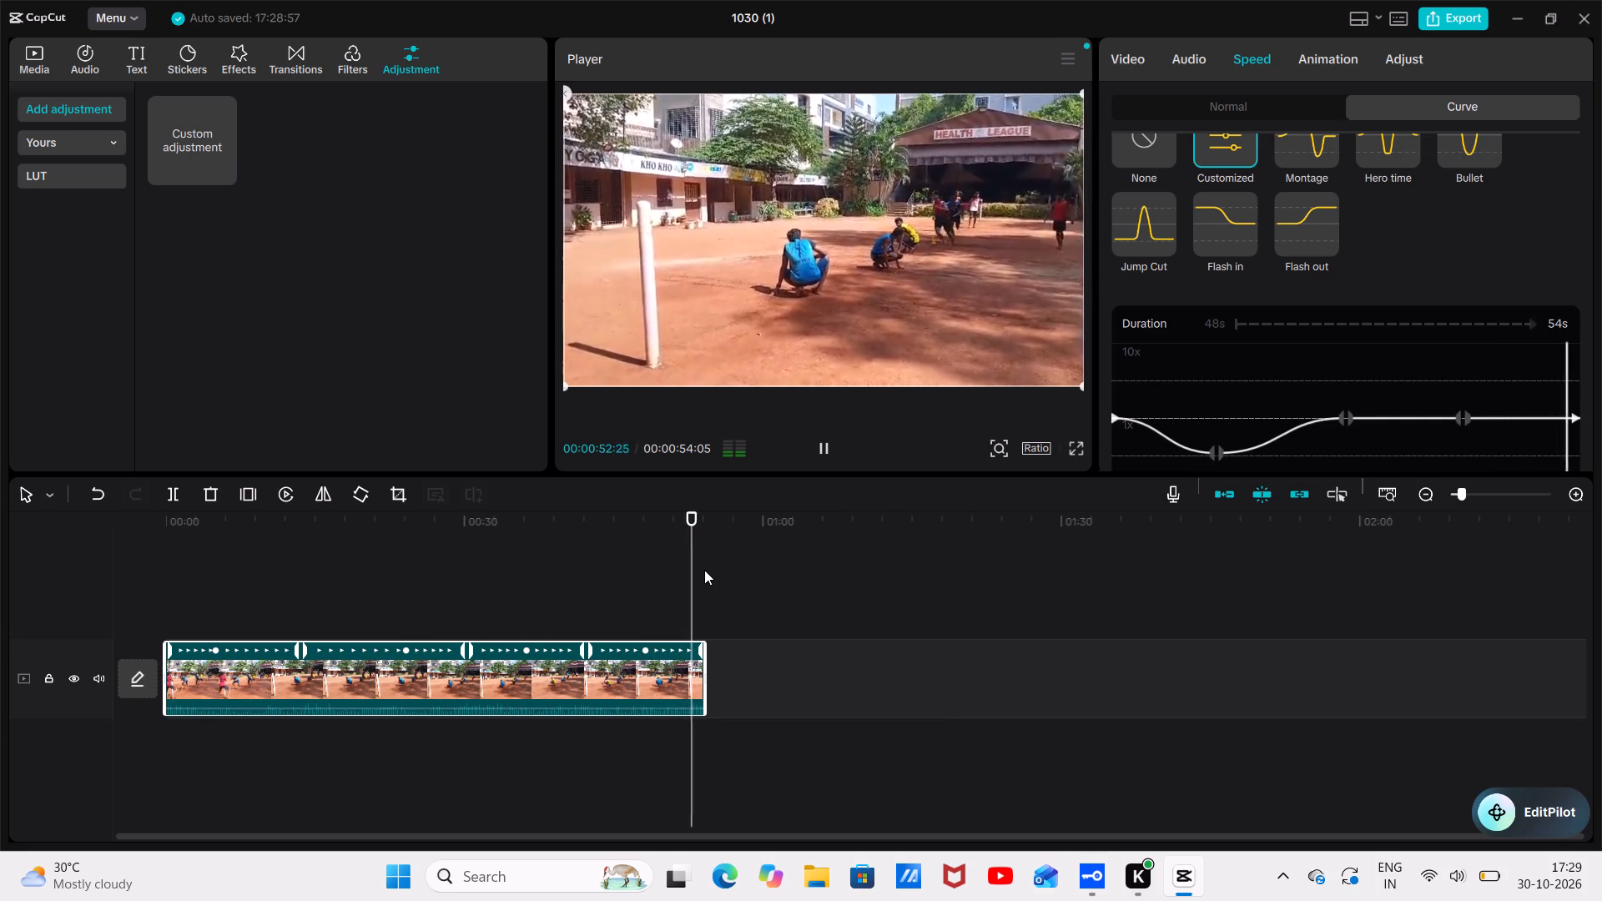
click(824, 459)
click(824, 459)
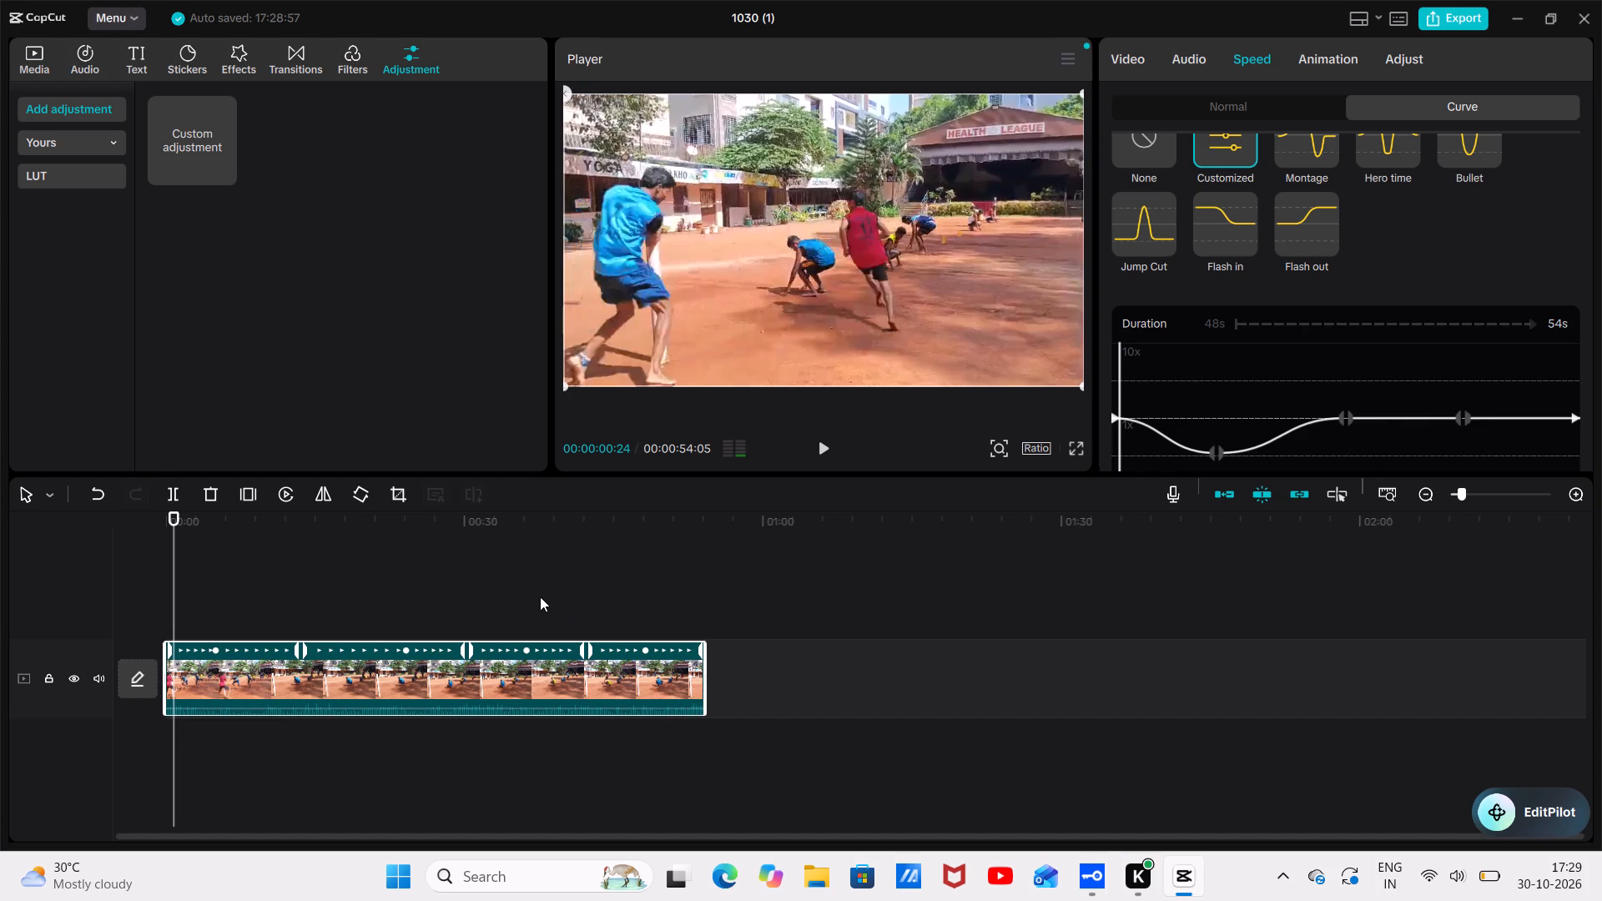
Slightly raise the speed just after the clip's second speed point on the timeline, shortening the clip to about 53 s.
click(419, 646)
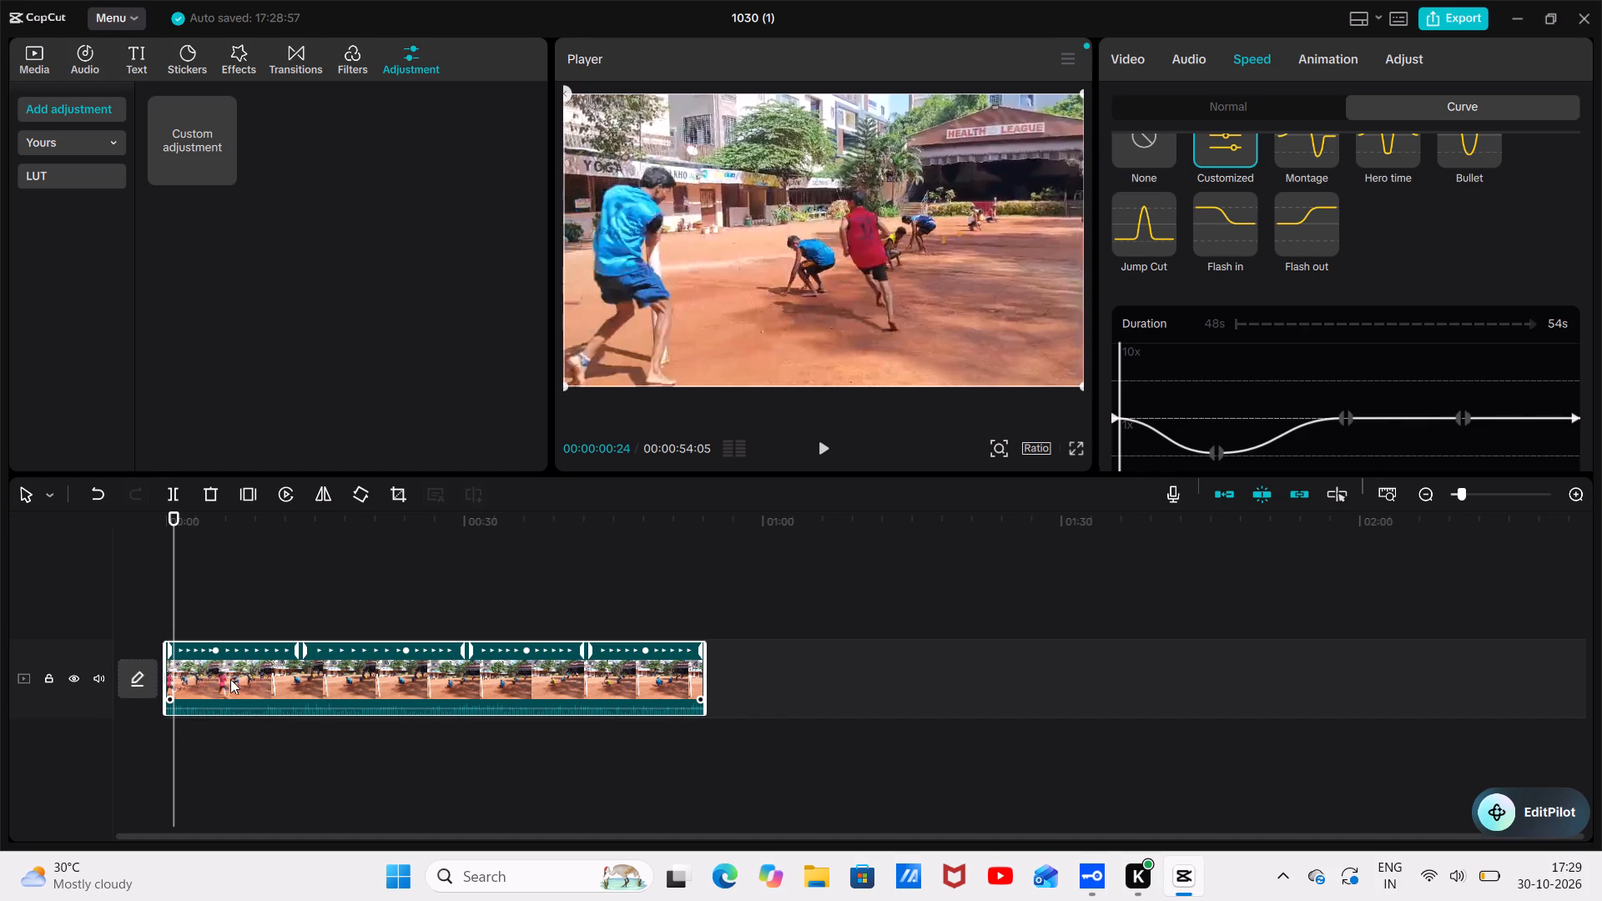
click(230, 679)
click(473, 649)
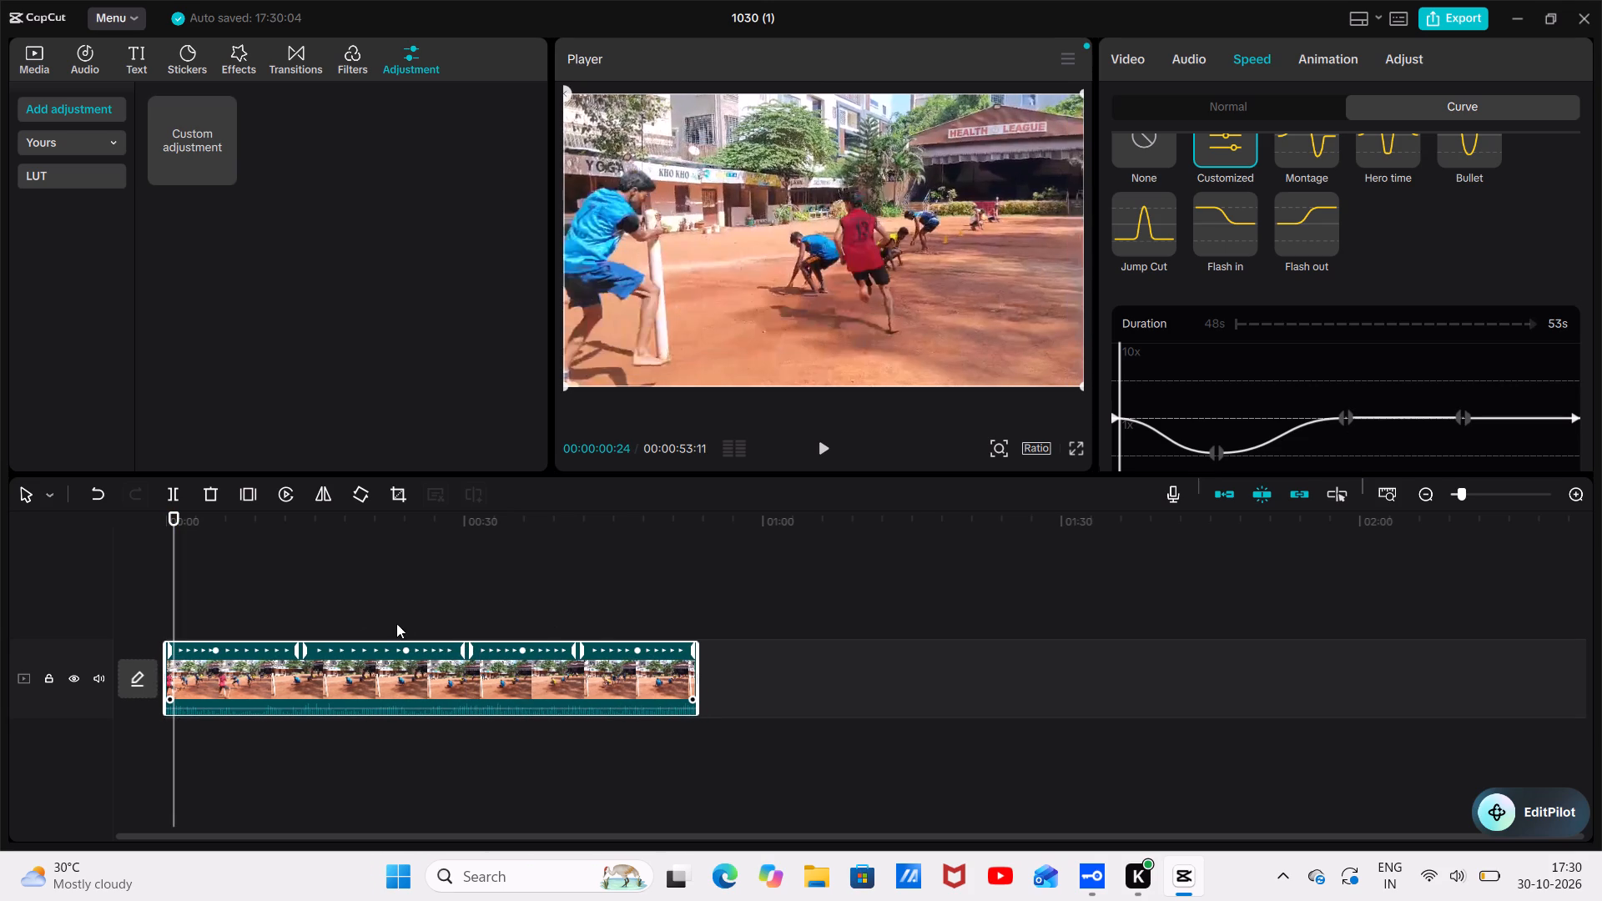
Play back the clip from just after the second speed point, at about 31 seconds.
drag(174, 590, 455, 610)
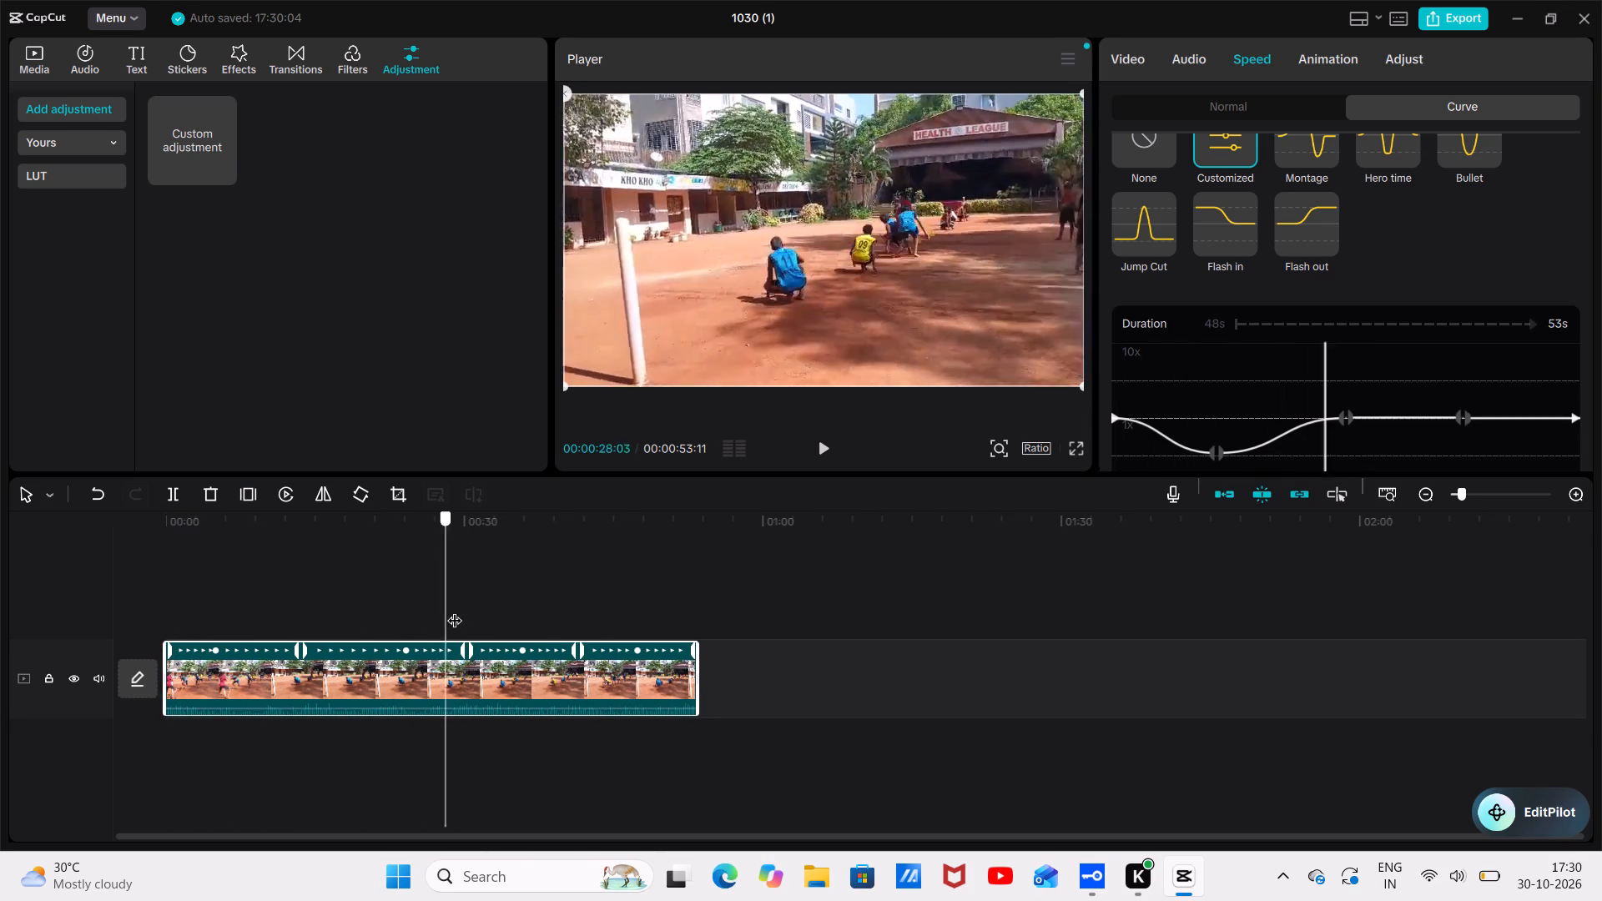
drag(455, 610, 472, 609)
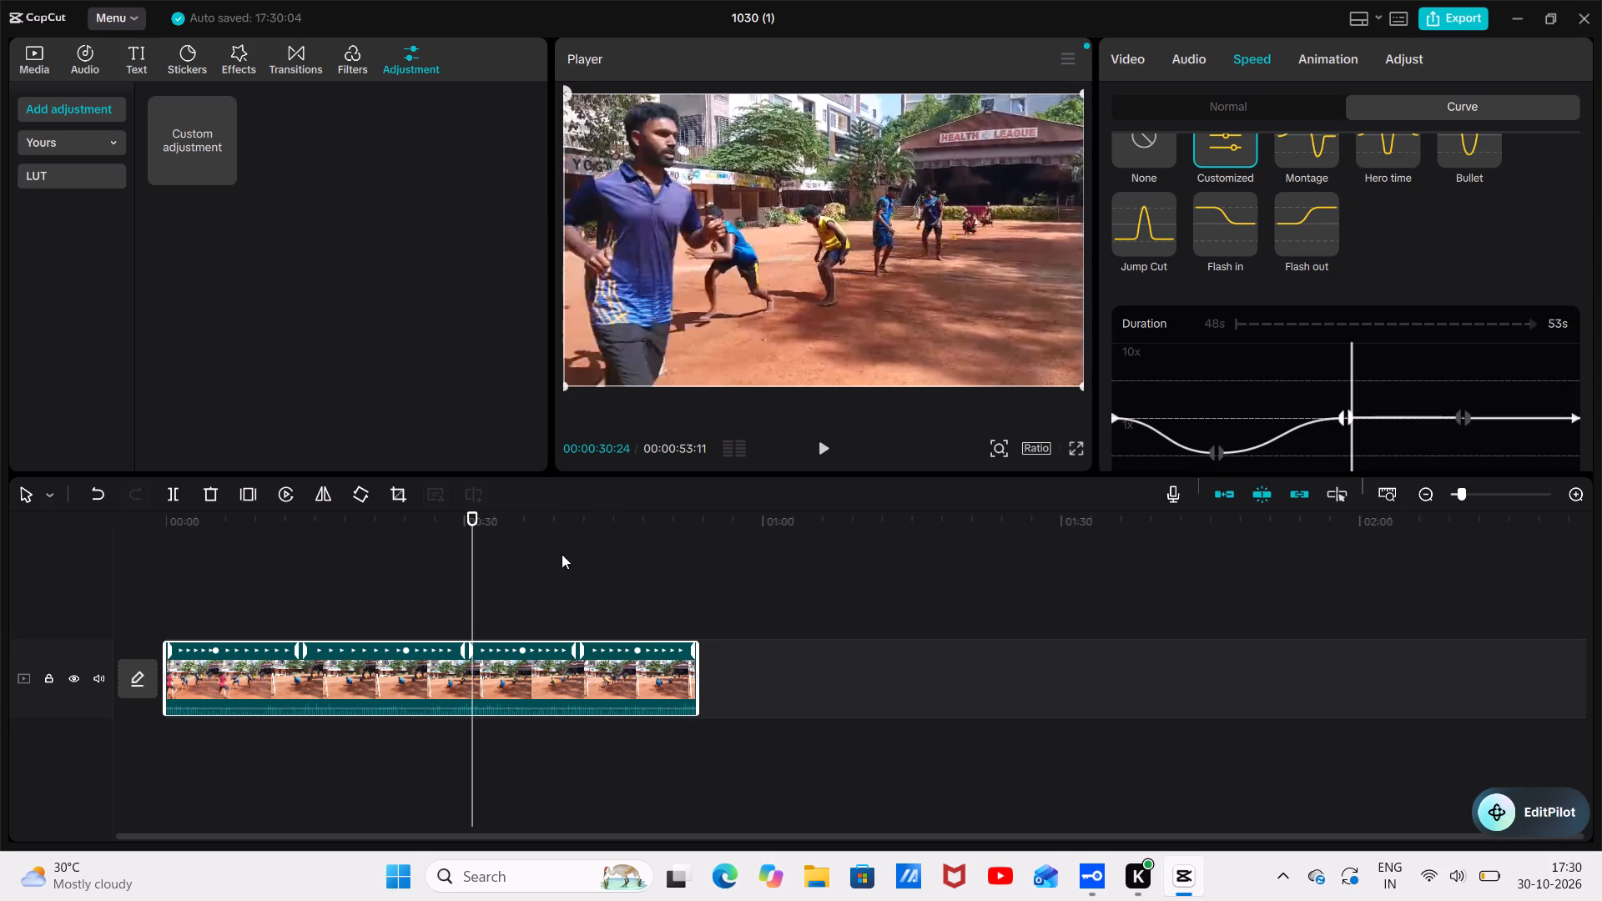
click(827, 437)
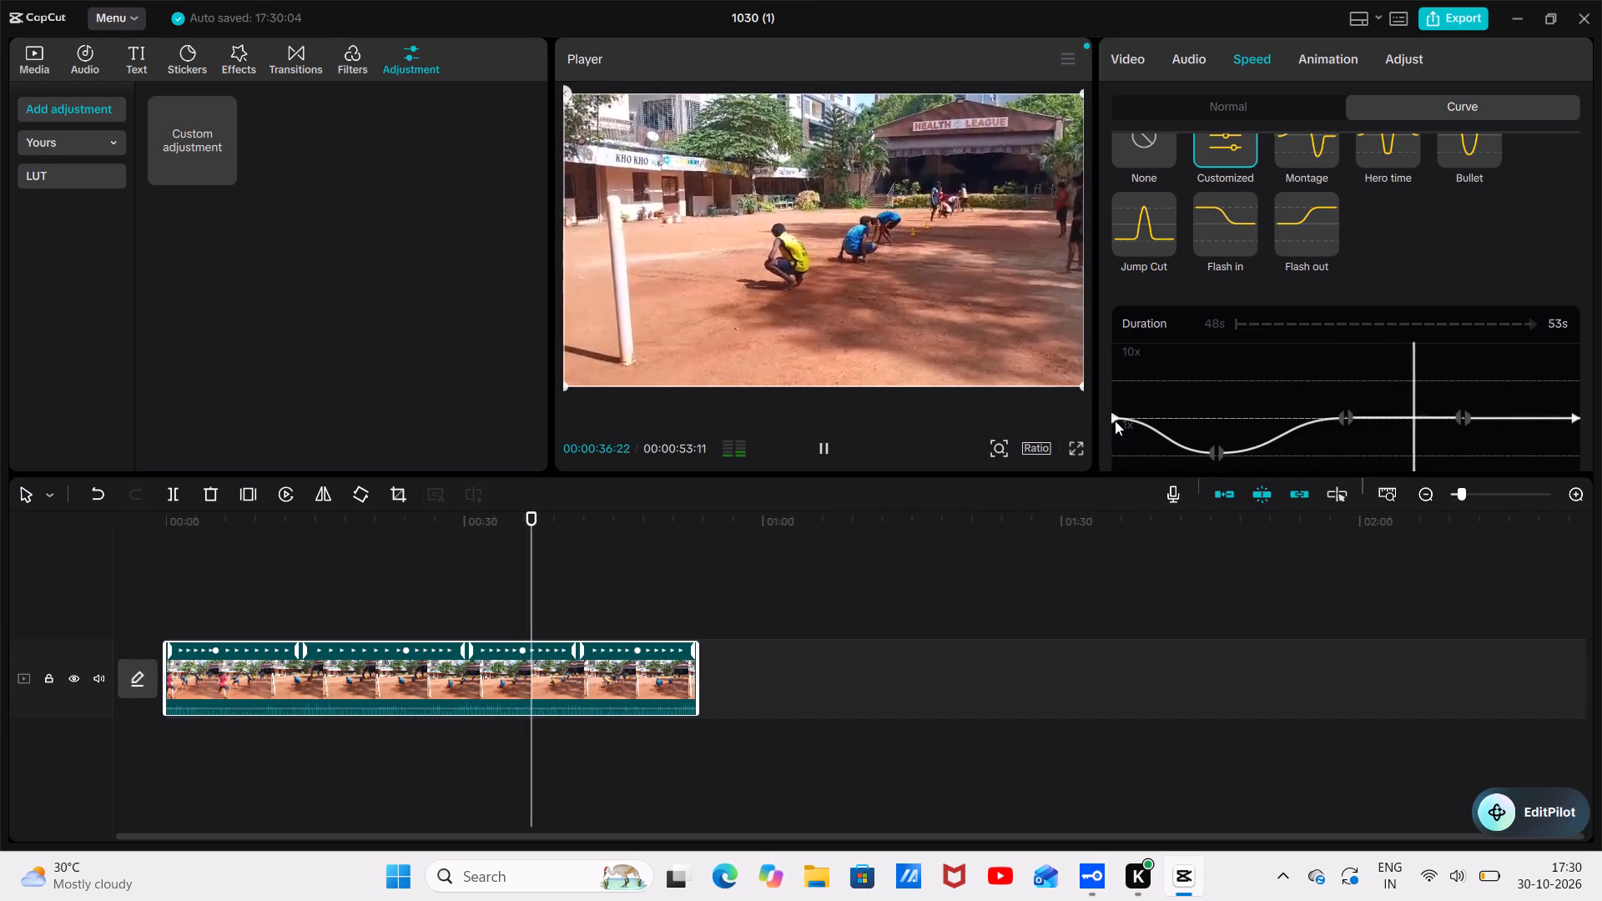
Lower the starting point of the speed curve slightly below 1x, stretching the clip to about 56 s.
drag(1115, 420, 1115, 452)
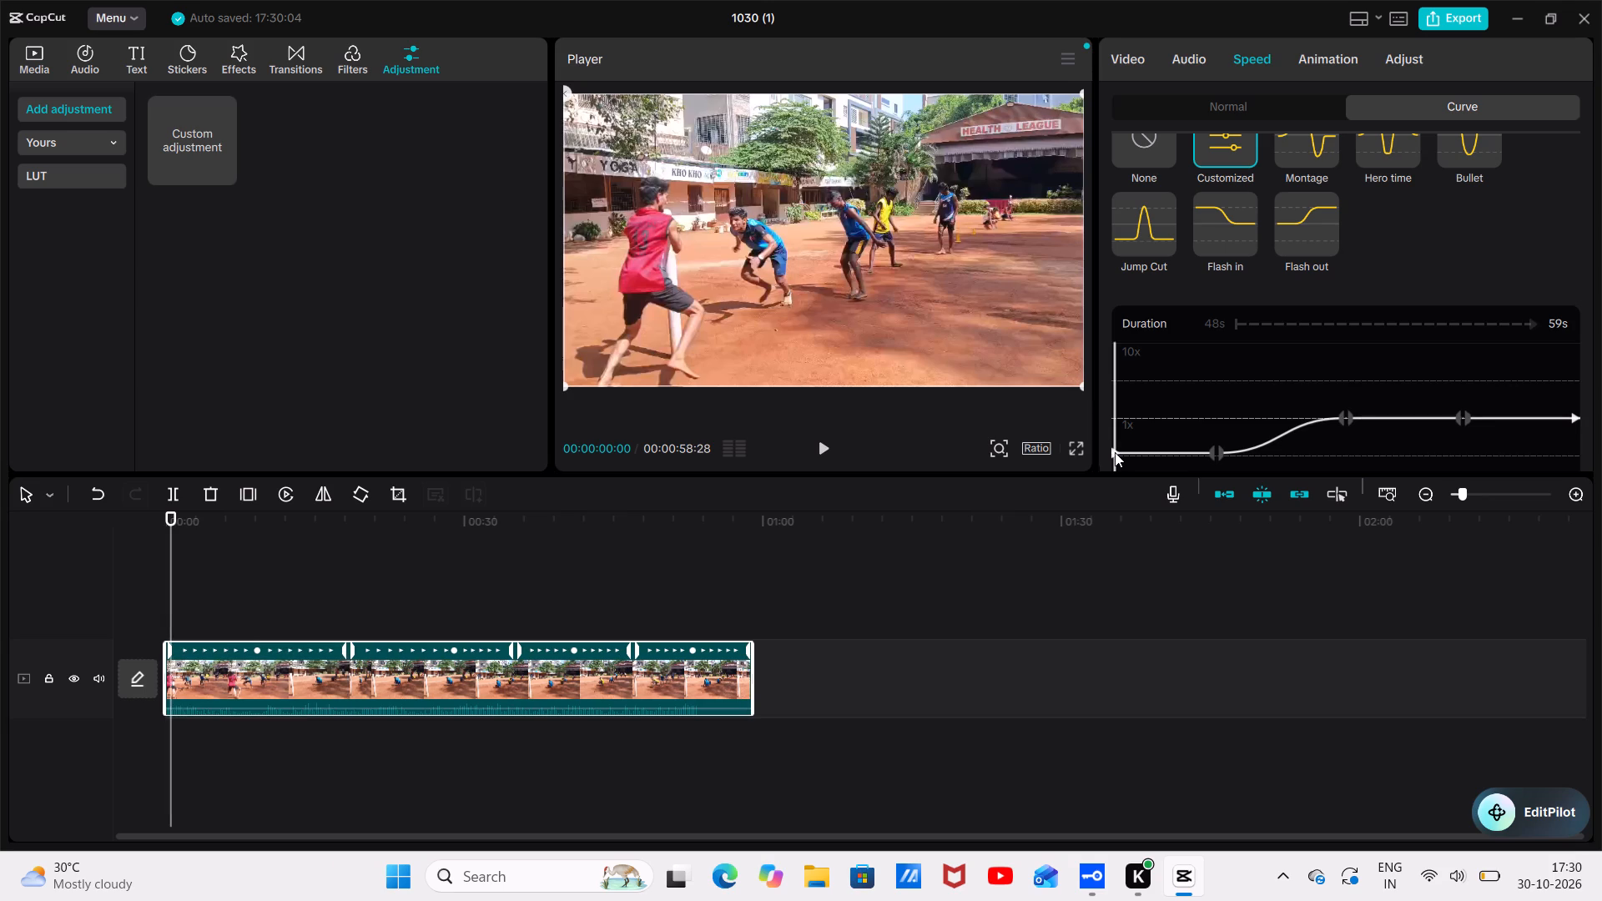
drag(1115, 452, 1115, 434)
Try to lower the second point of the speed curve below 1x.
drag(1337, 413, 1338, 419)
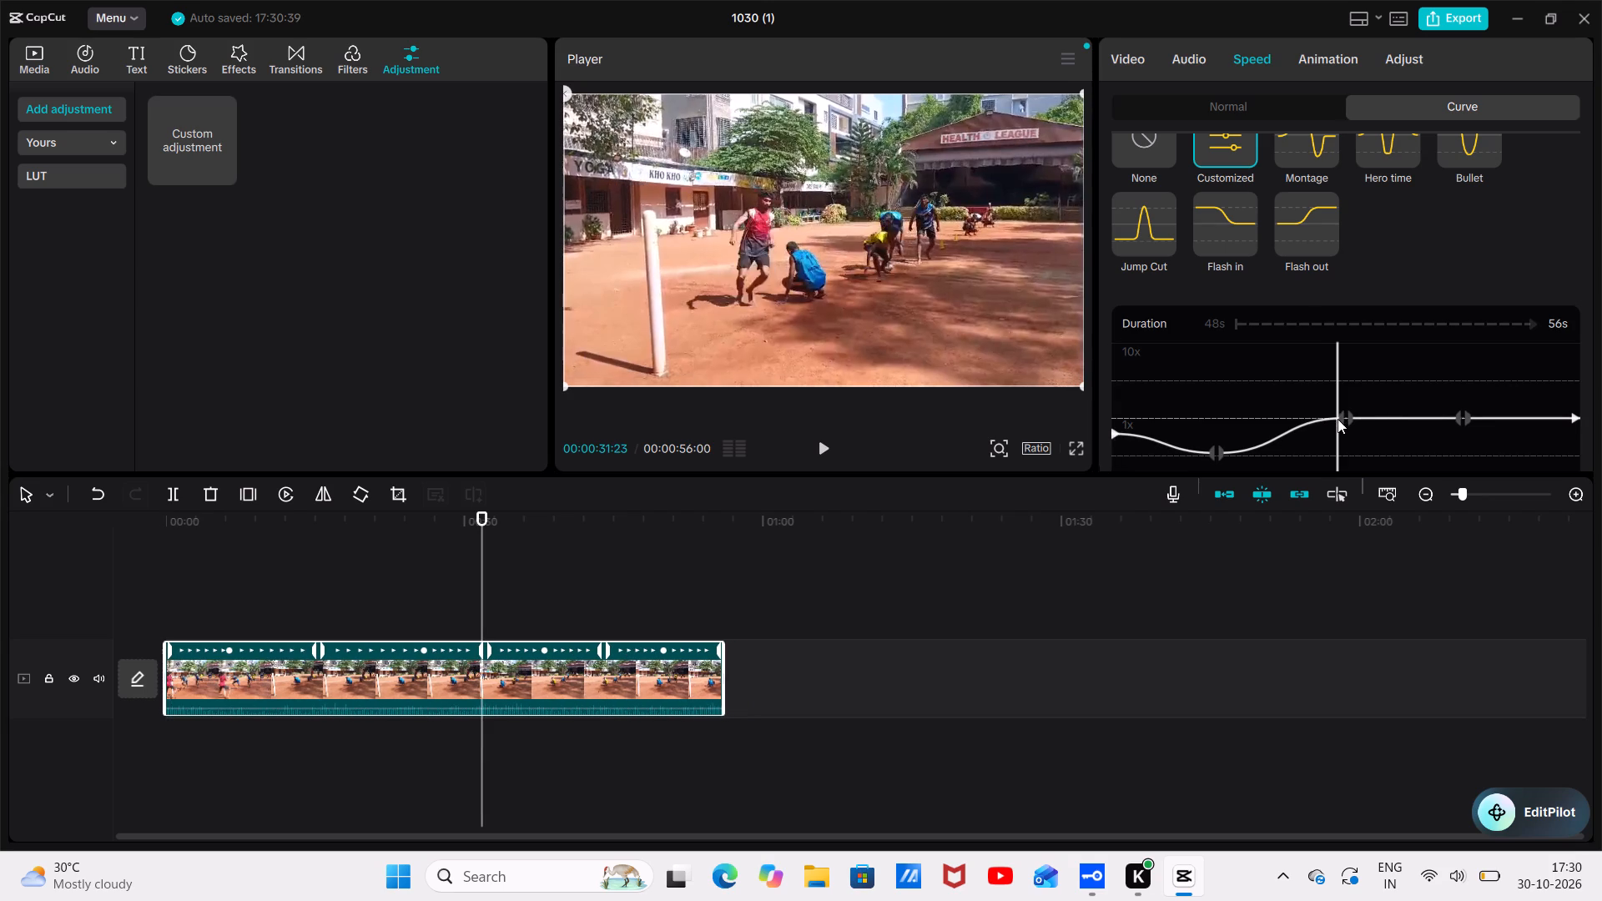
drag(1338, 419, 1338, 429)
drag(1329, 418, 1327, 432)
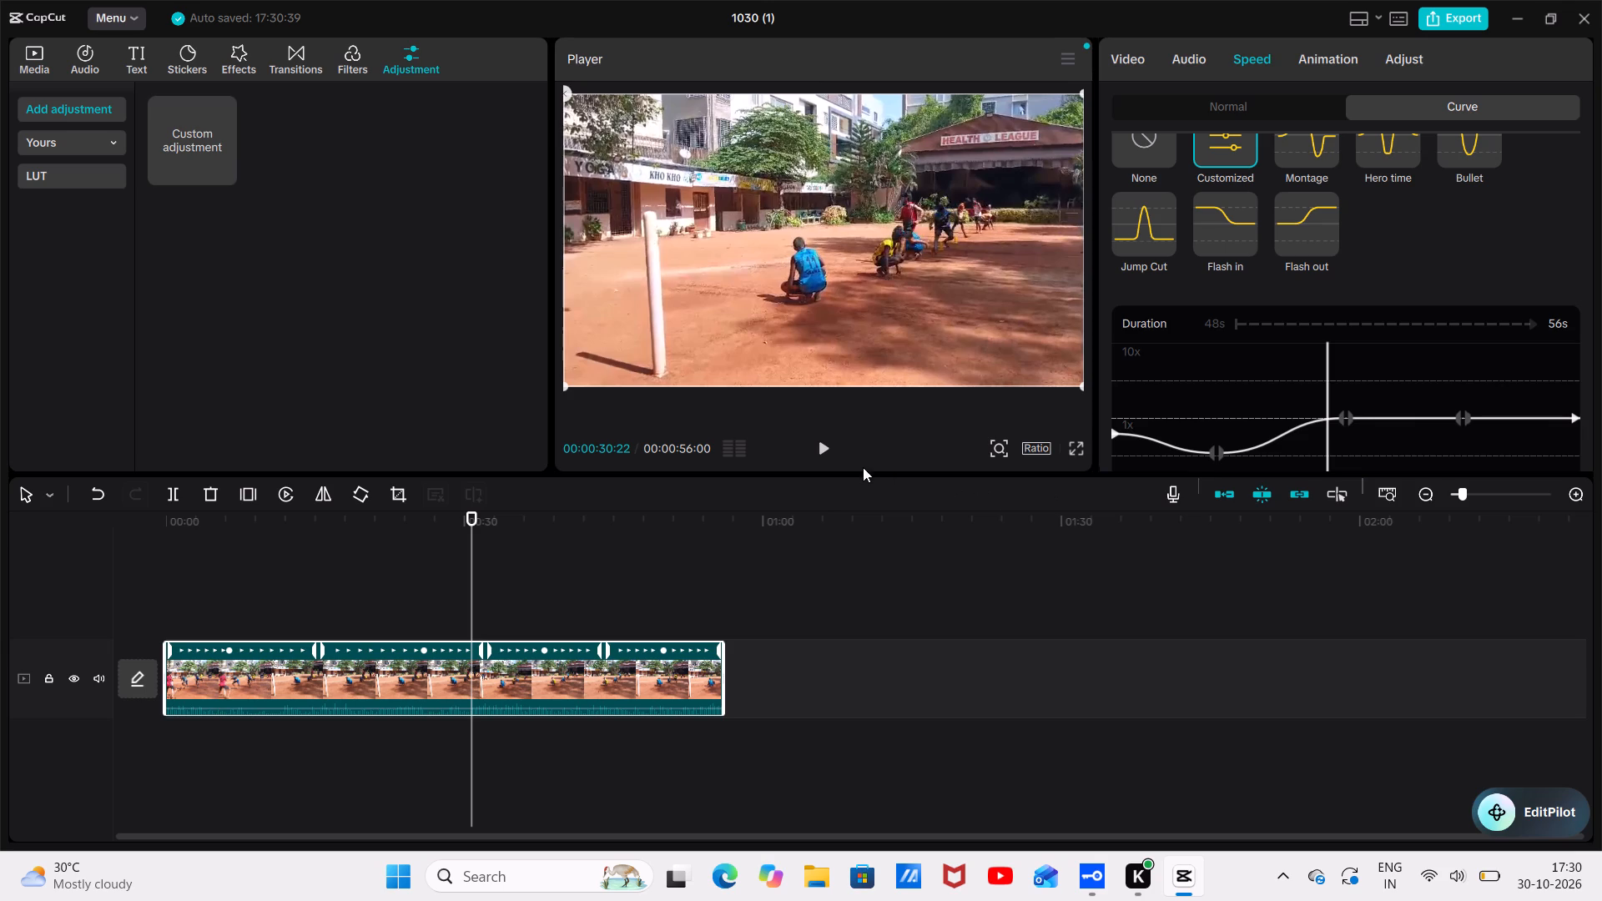
Play back the slowed clip from about 31 seconds, and replay it from the beginning.
click(824, 452)
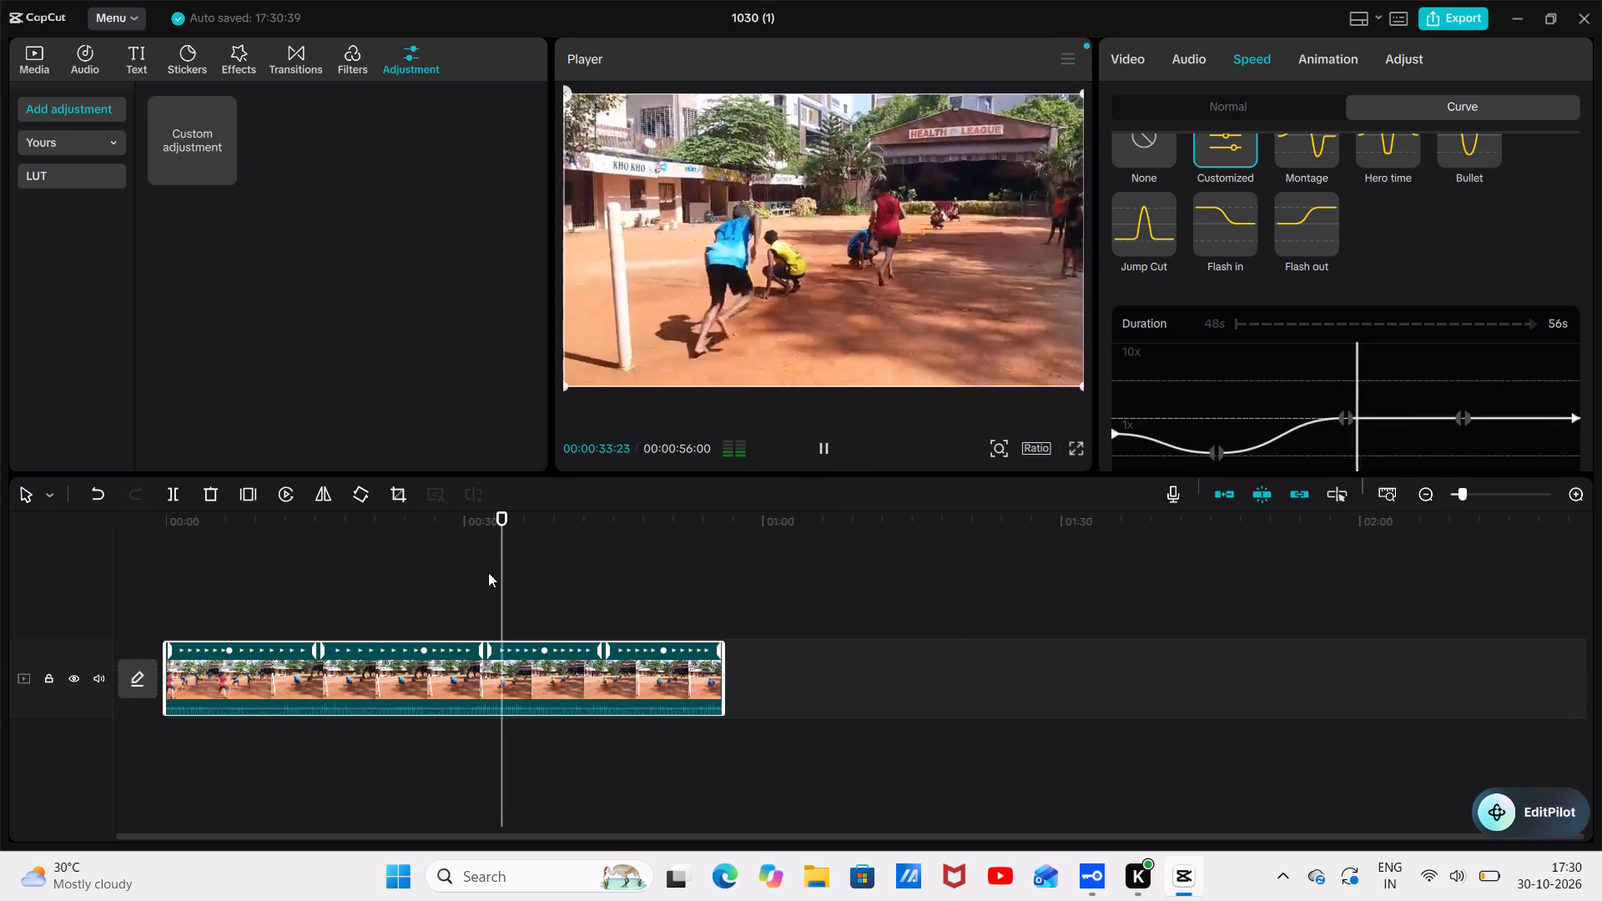
drag(514, 574, 0, 681)
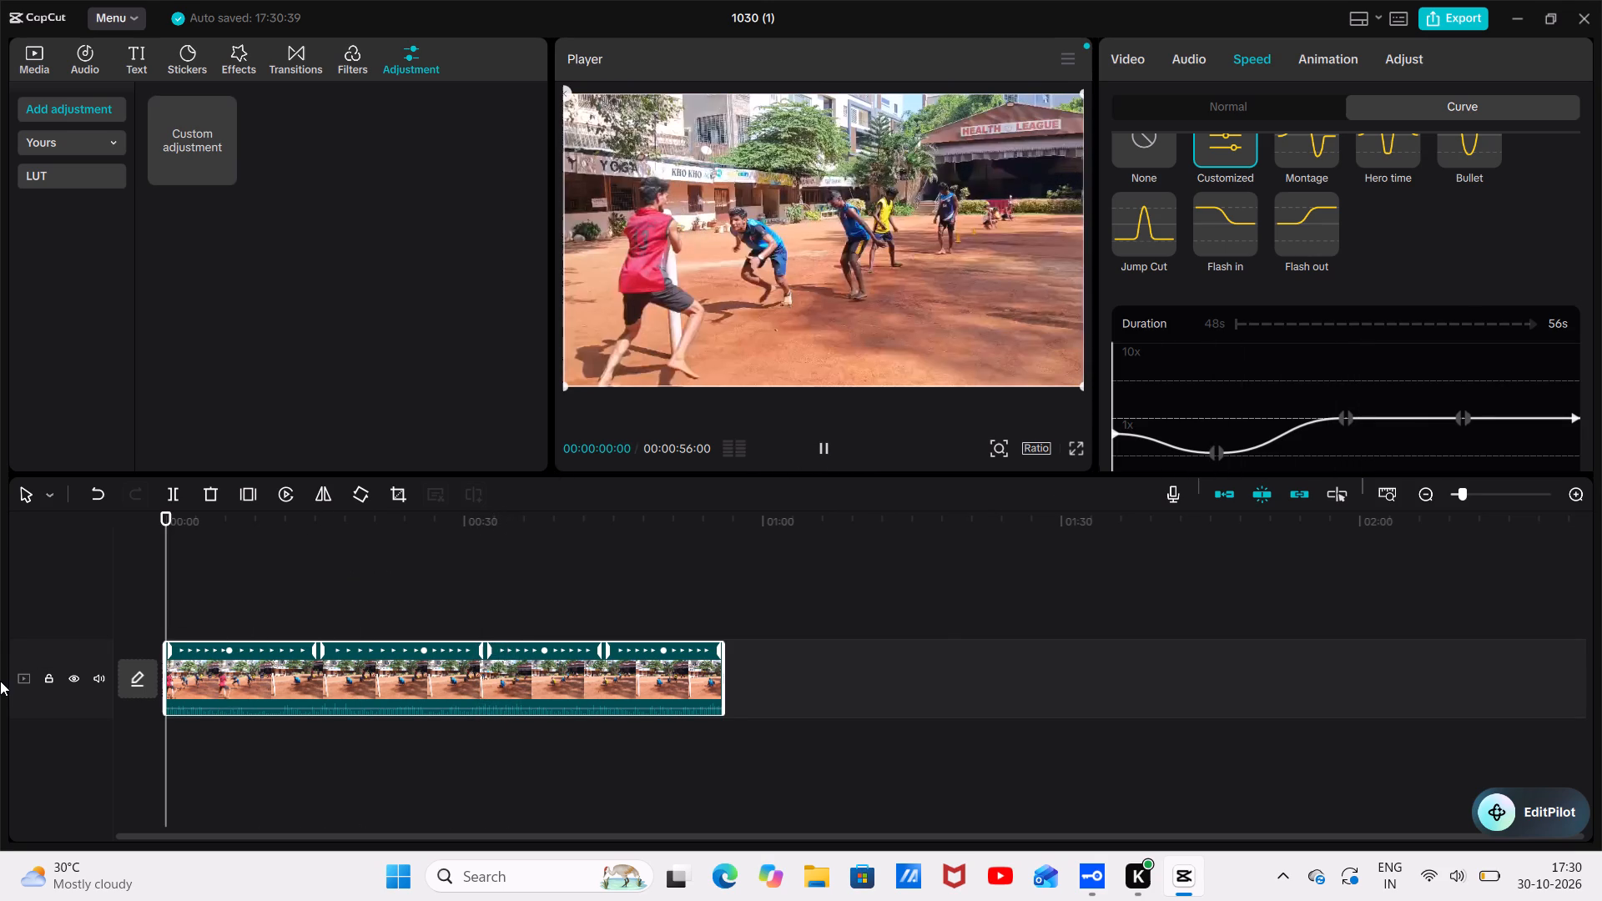
click(819, 454)
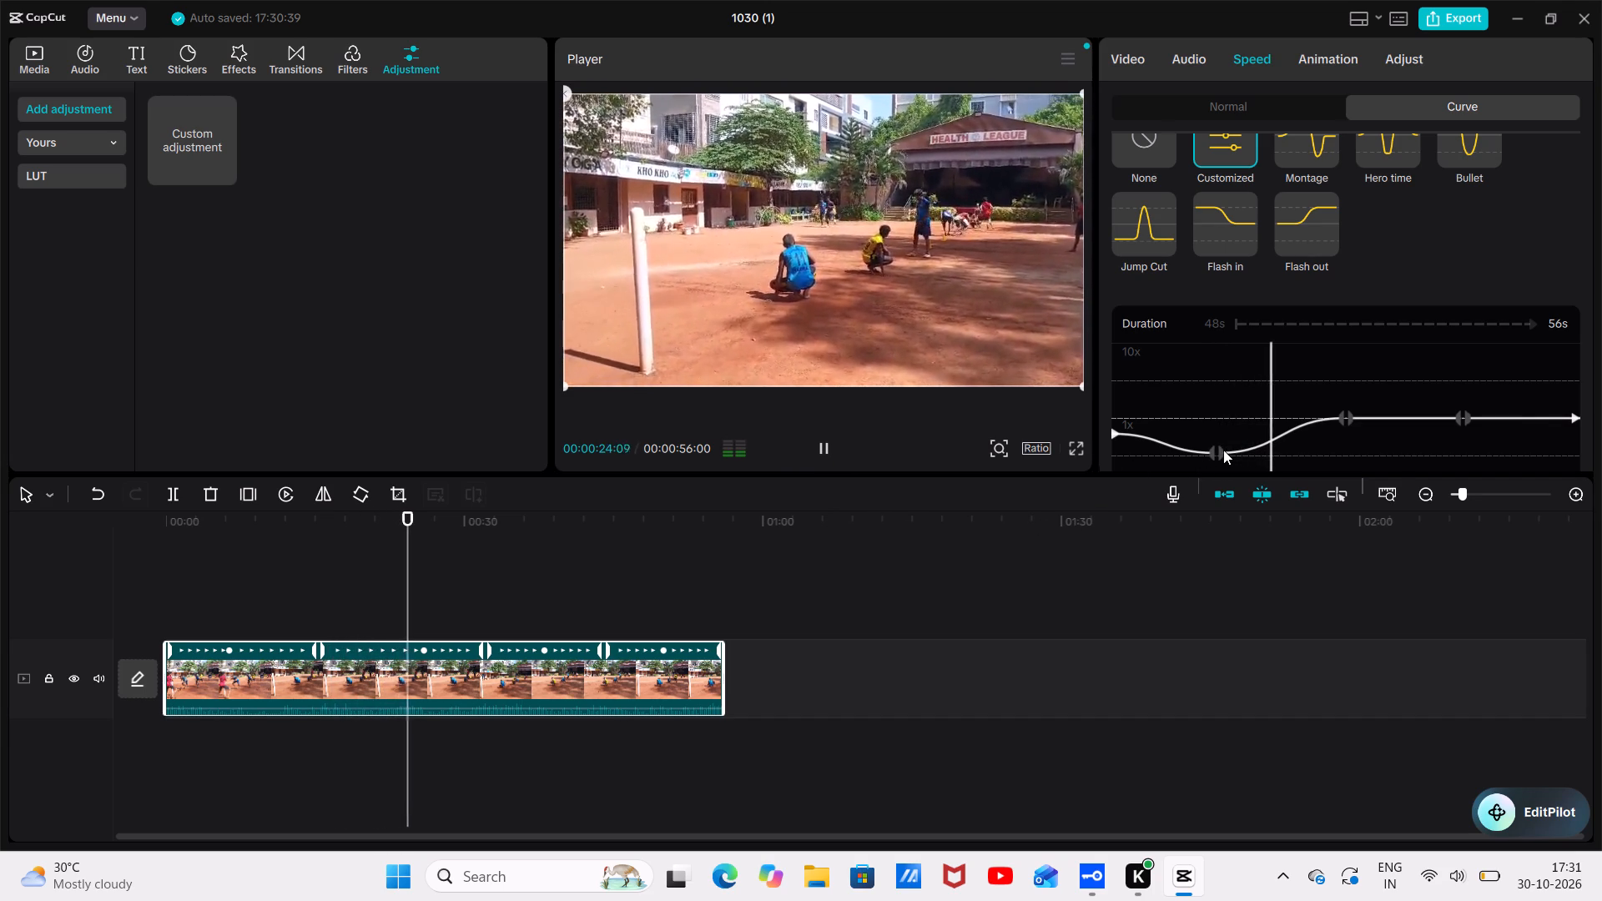
Lower both sides of the third speed curve point below 1x, stretching the clip to about 1 min 2 s.
click(1350, 416)
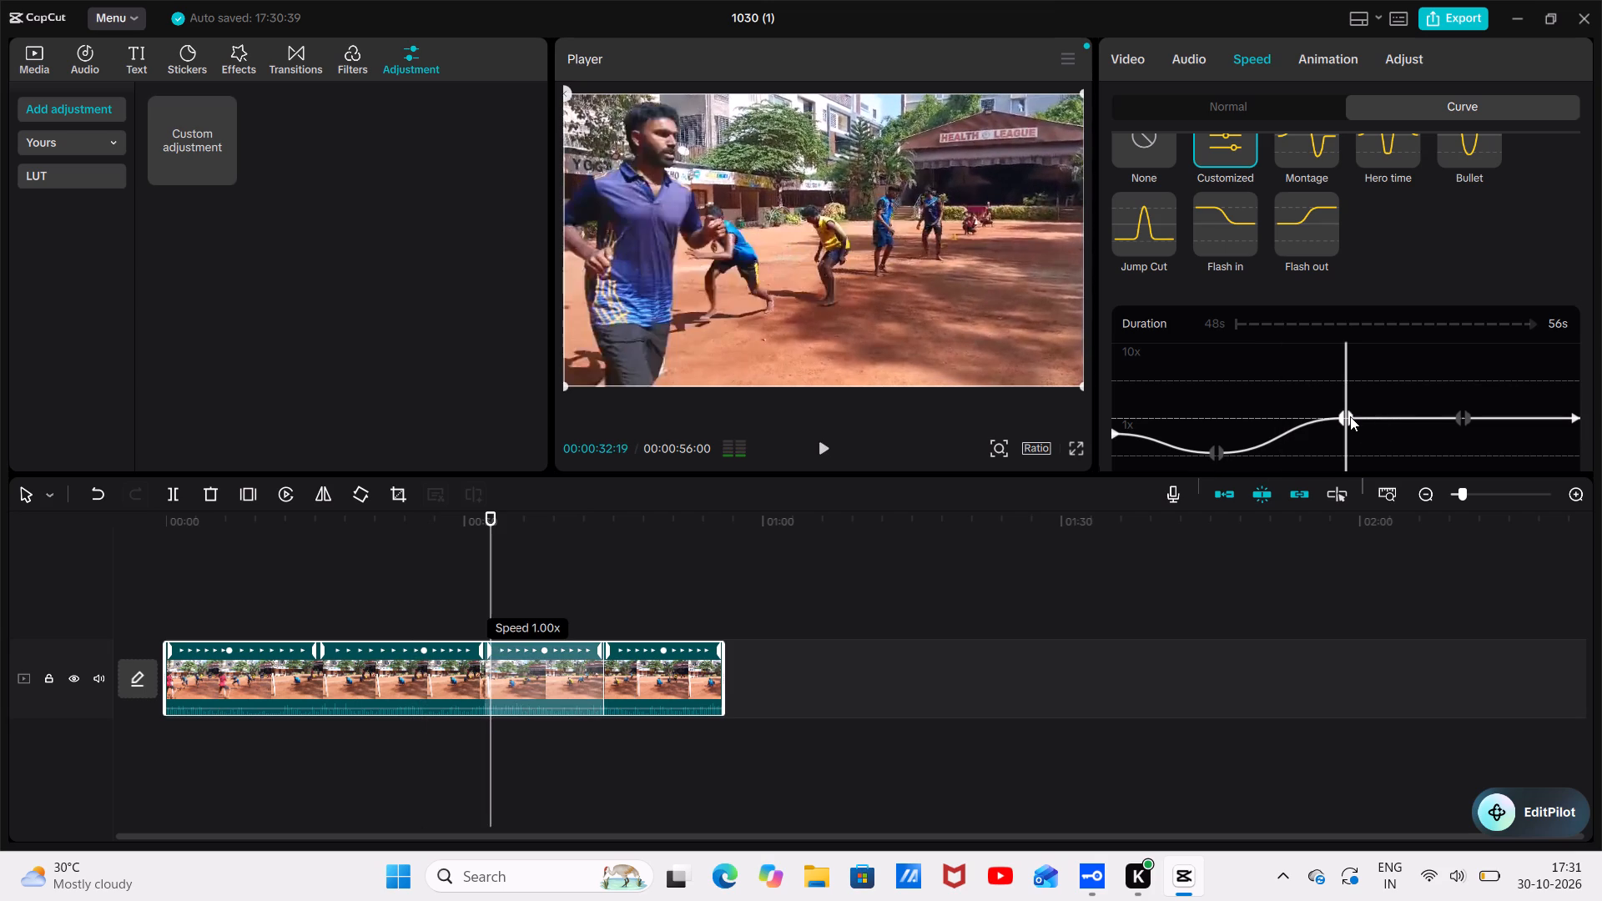
drag(1350, 416, 1353, 443)
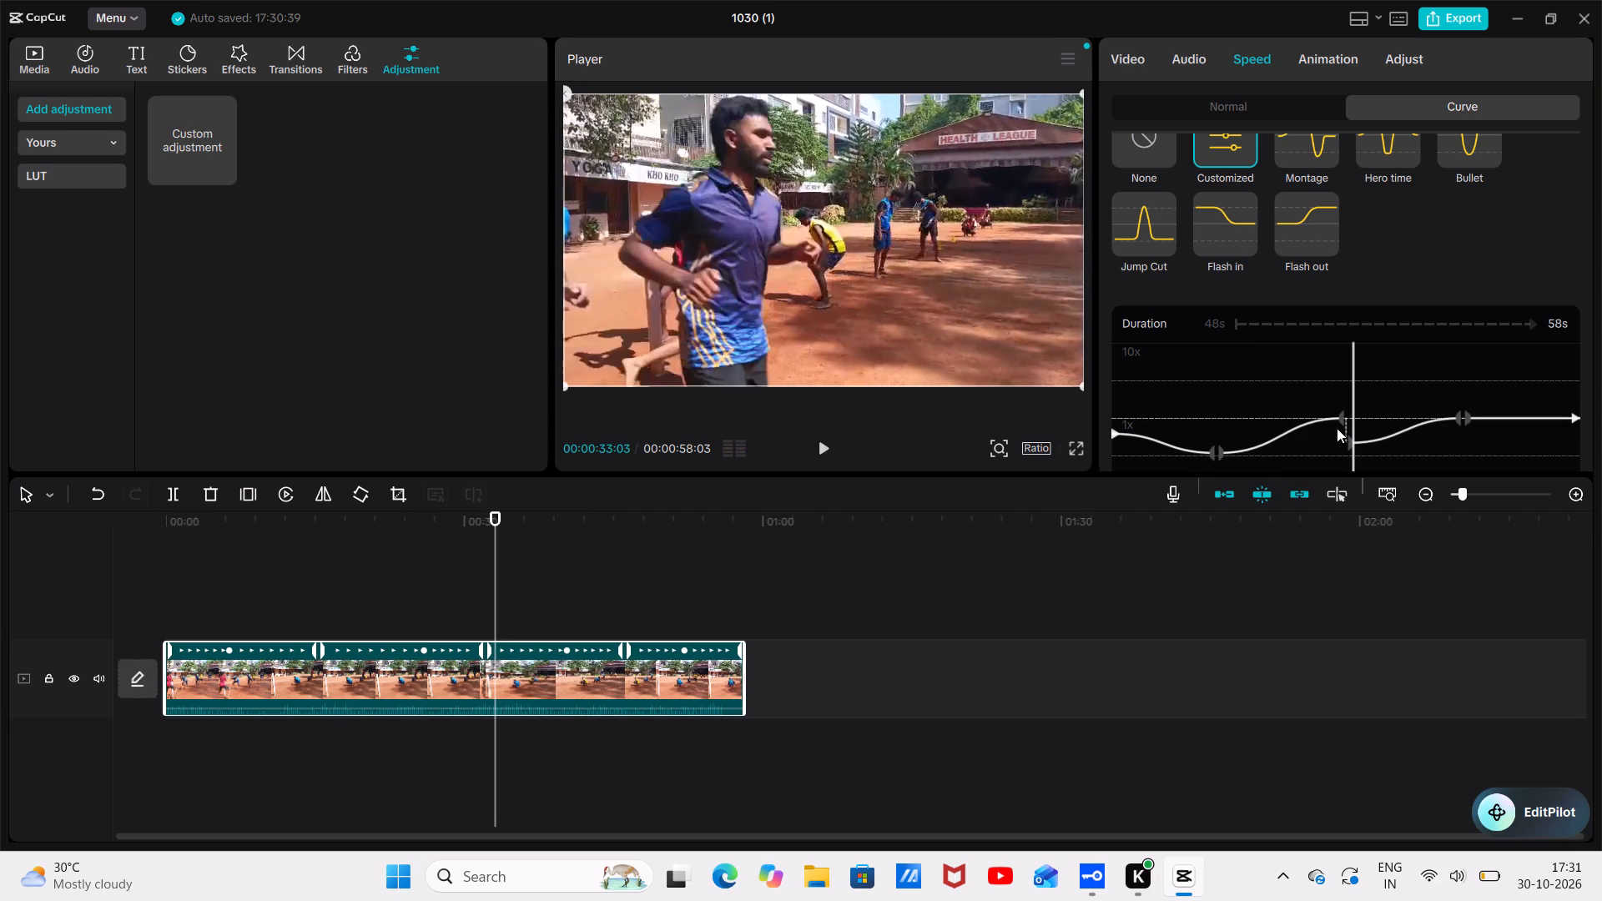
drag(1339, 417, 1338, 440)
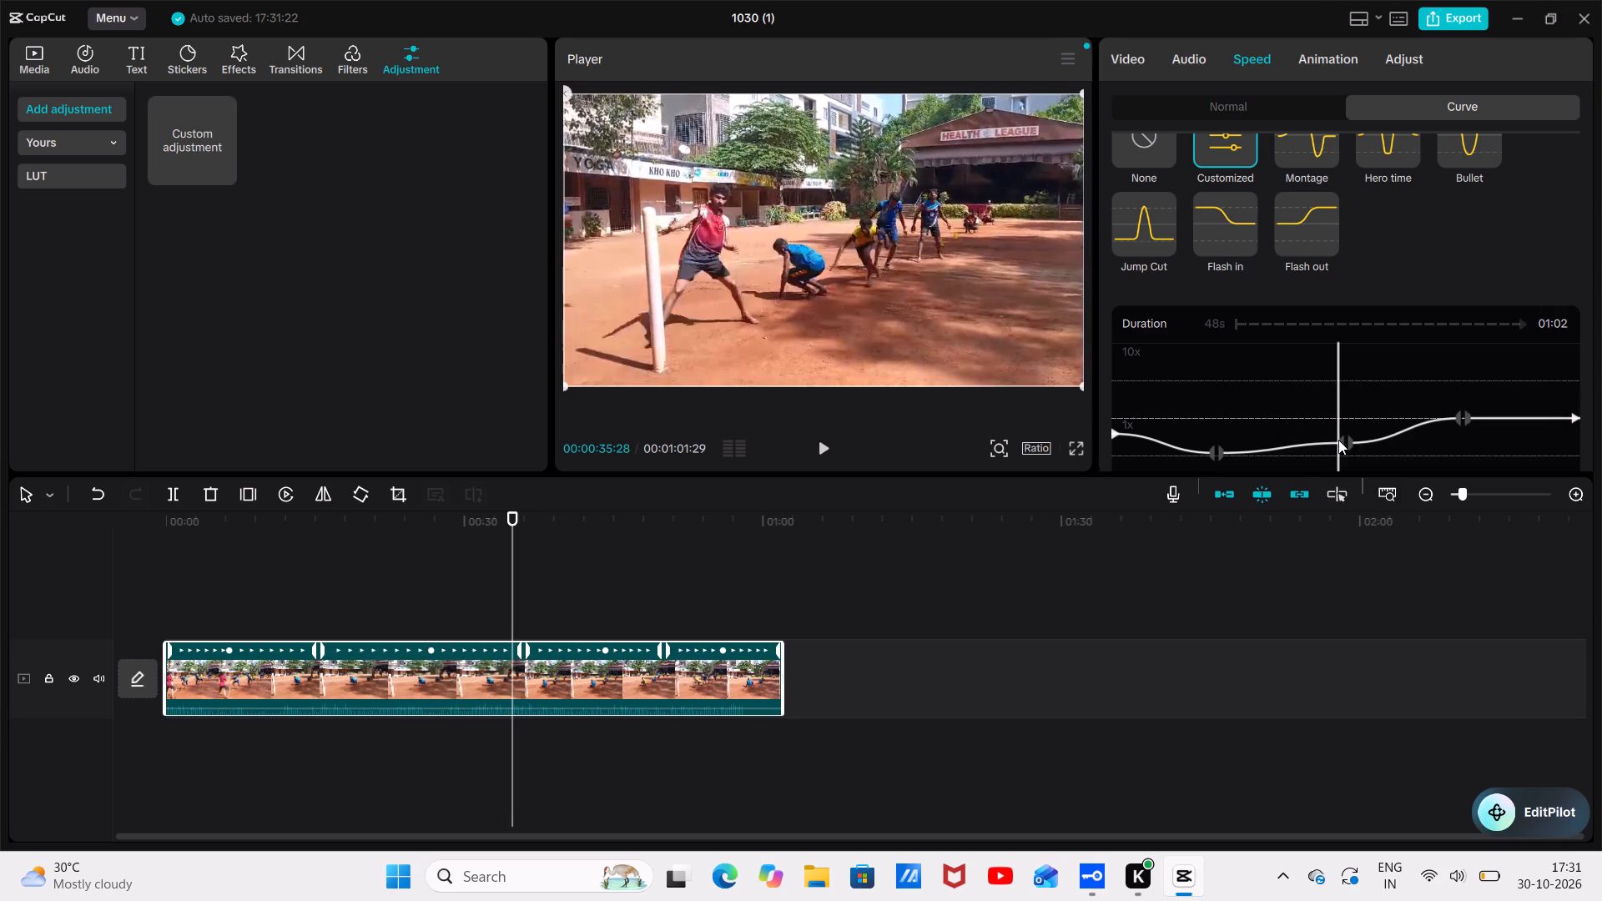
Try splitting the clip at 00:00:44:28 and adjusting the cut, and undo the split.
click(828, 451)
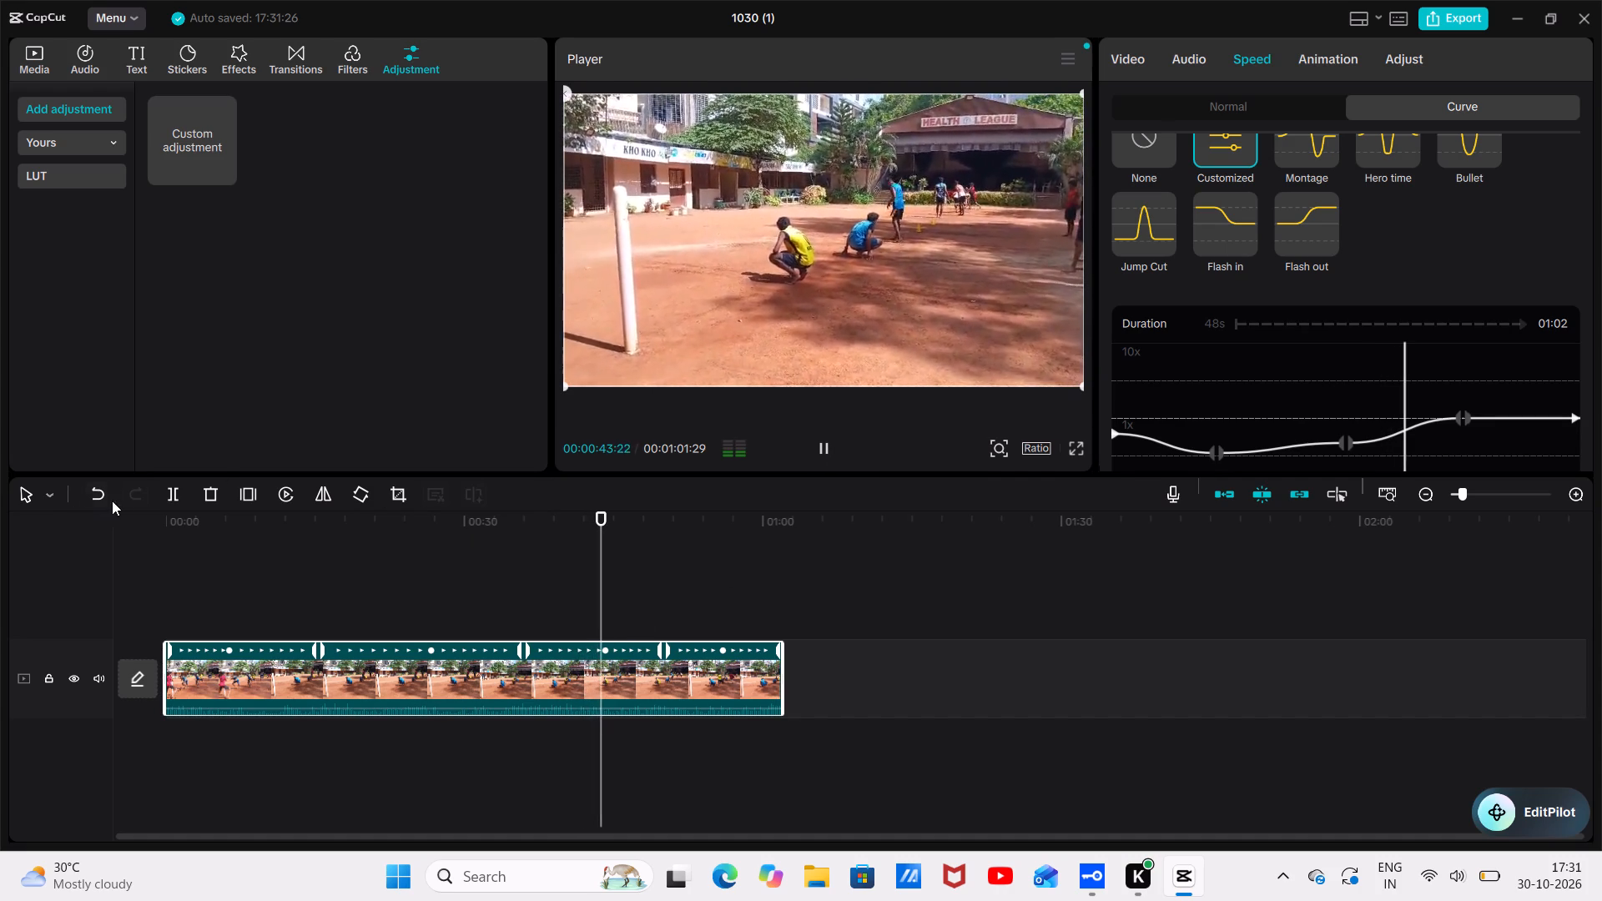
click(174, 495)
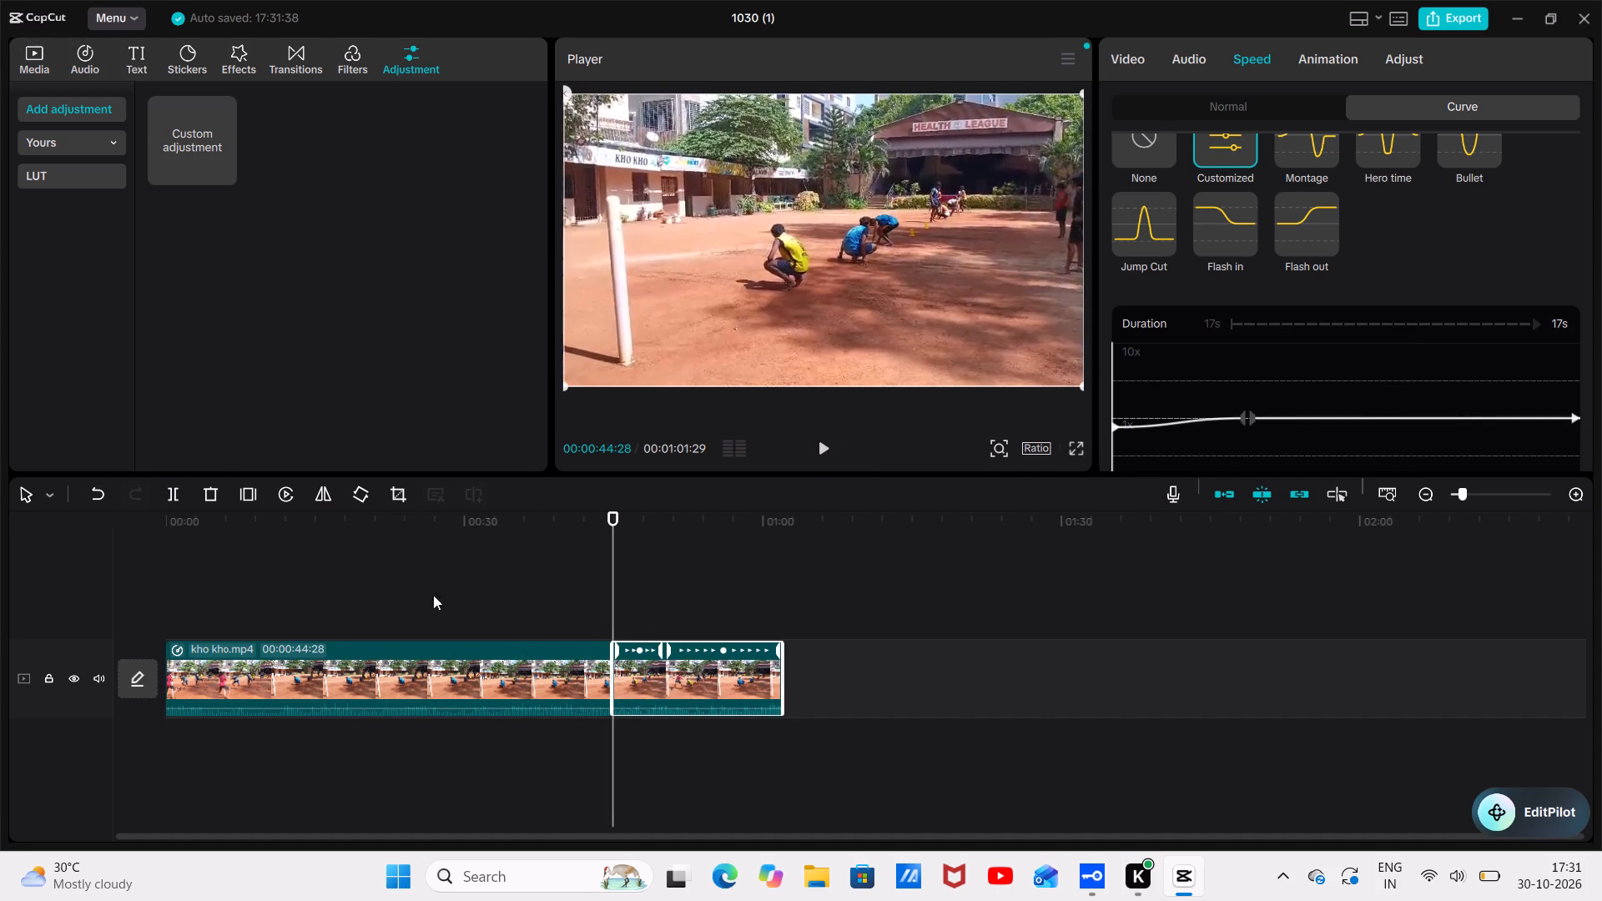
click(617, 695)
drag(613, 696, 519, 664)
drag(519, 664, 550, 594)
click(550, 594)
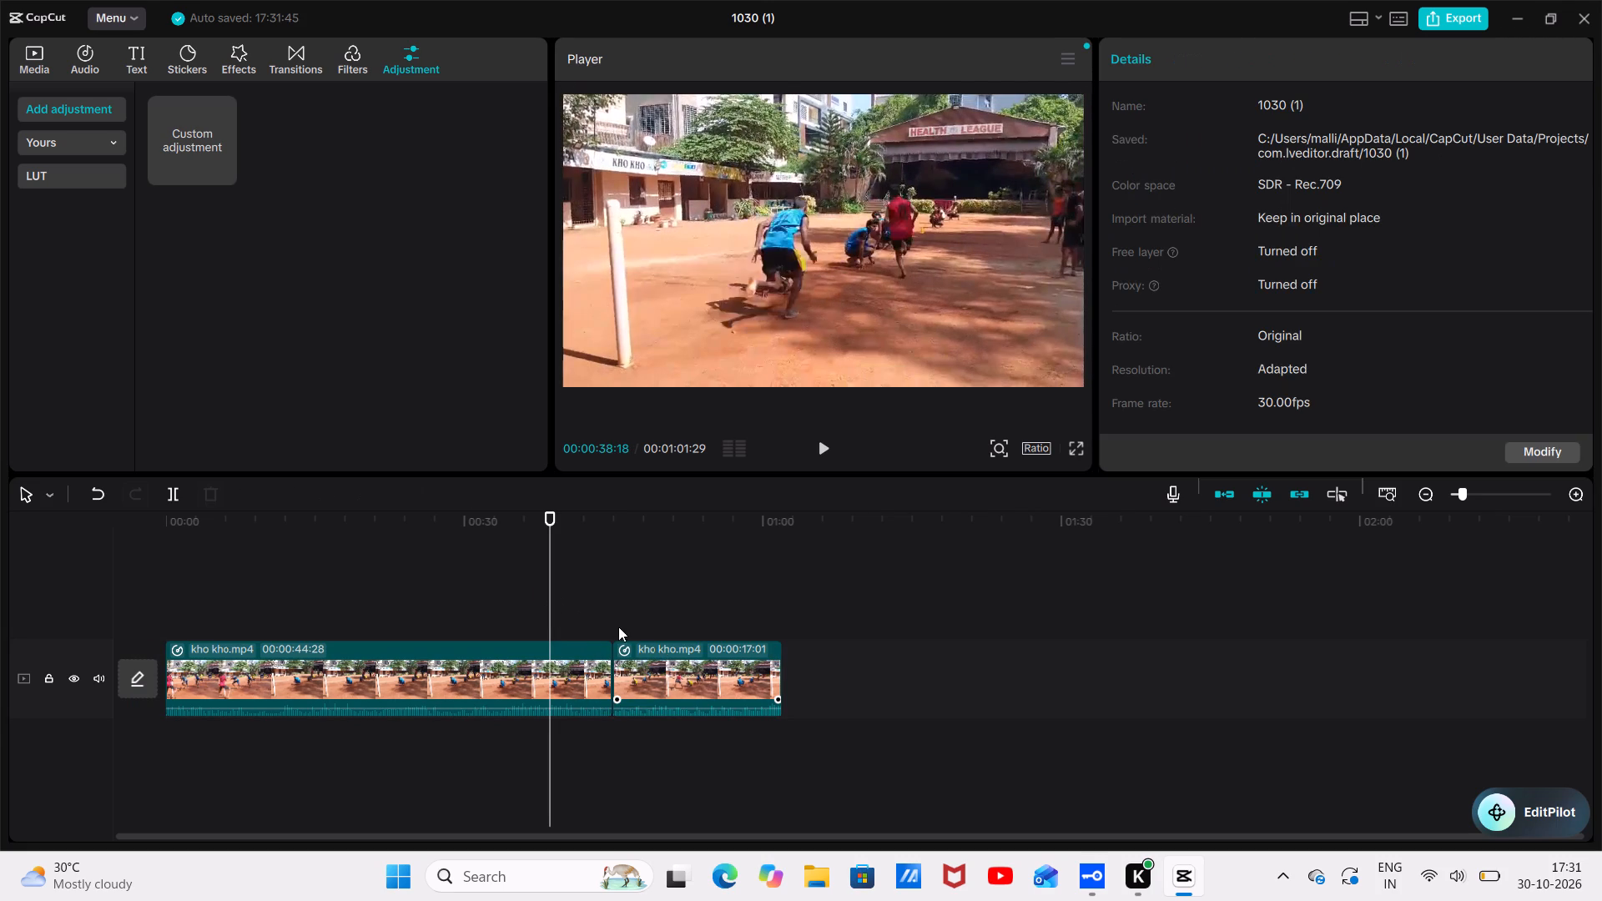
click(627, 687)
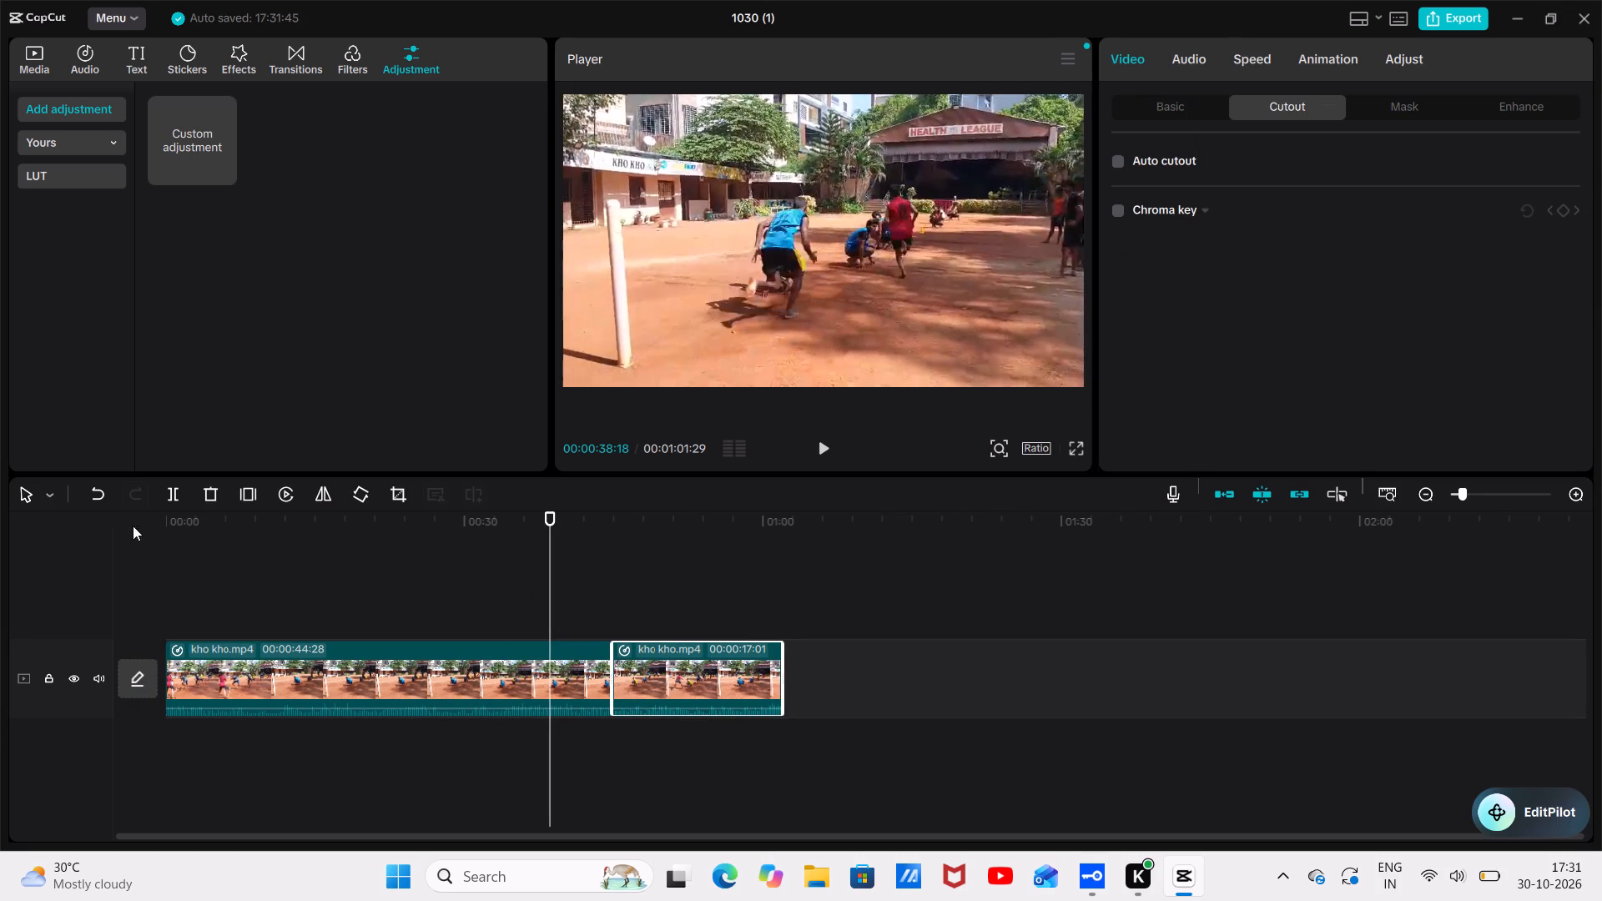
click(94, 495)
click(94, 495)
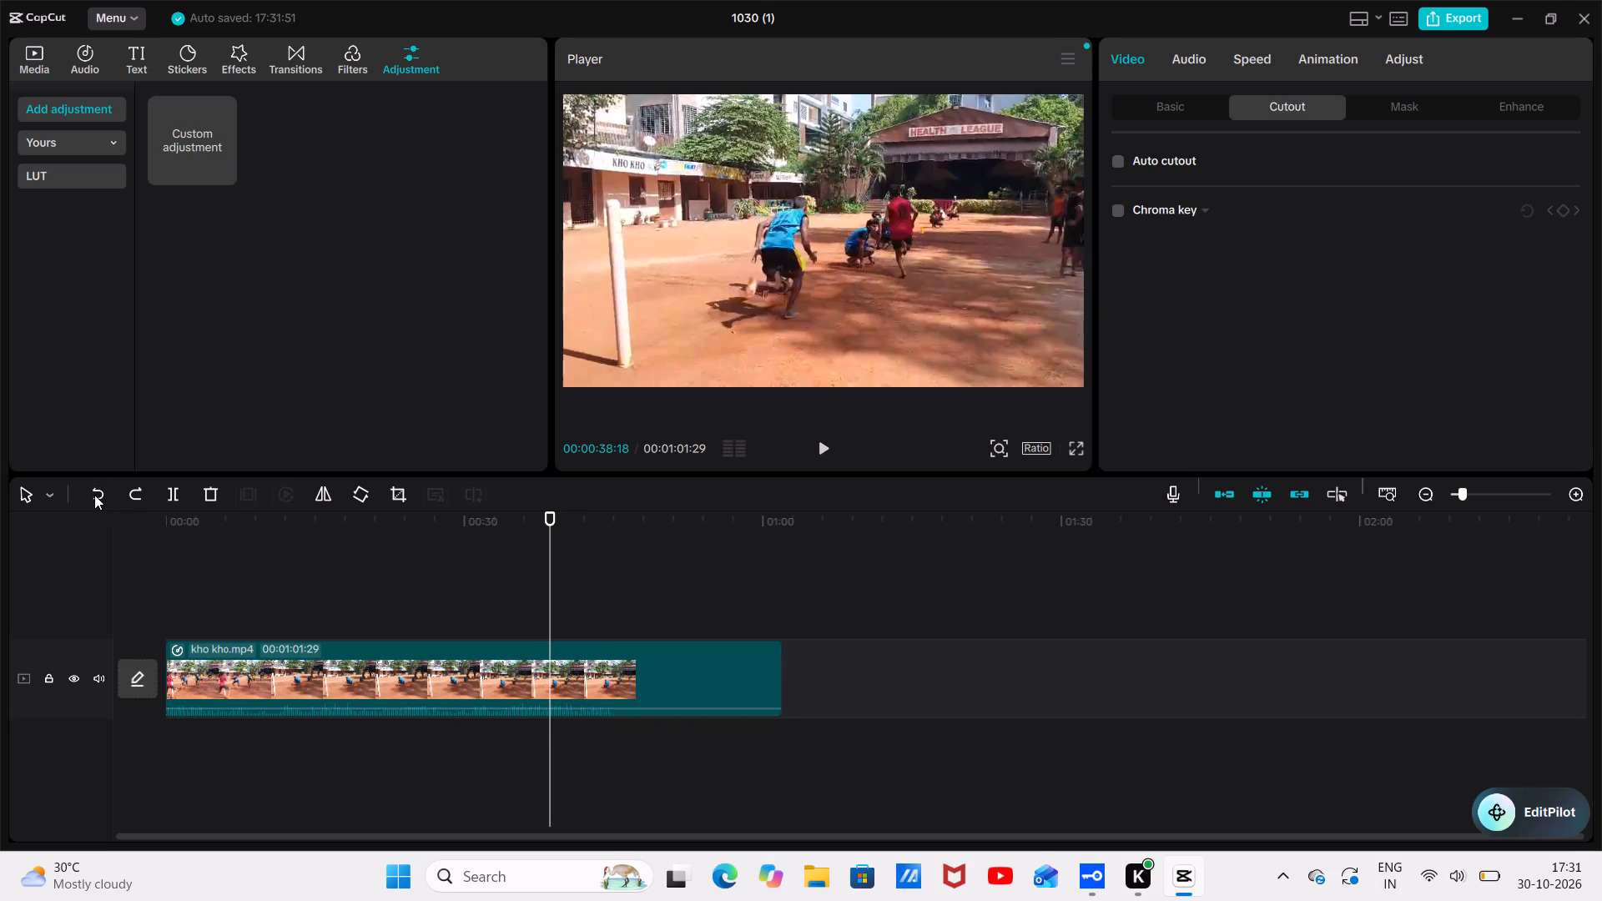
Split the kho kho clip at 00:00:38:18.
click(168, 496)
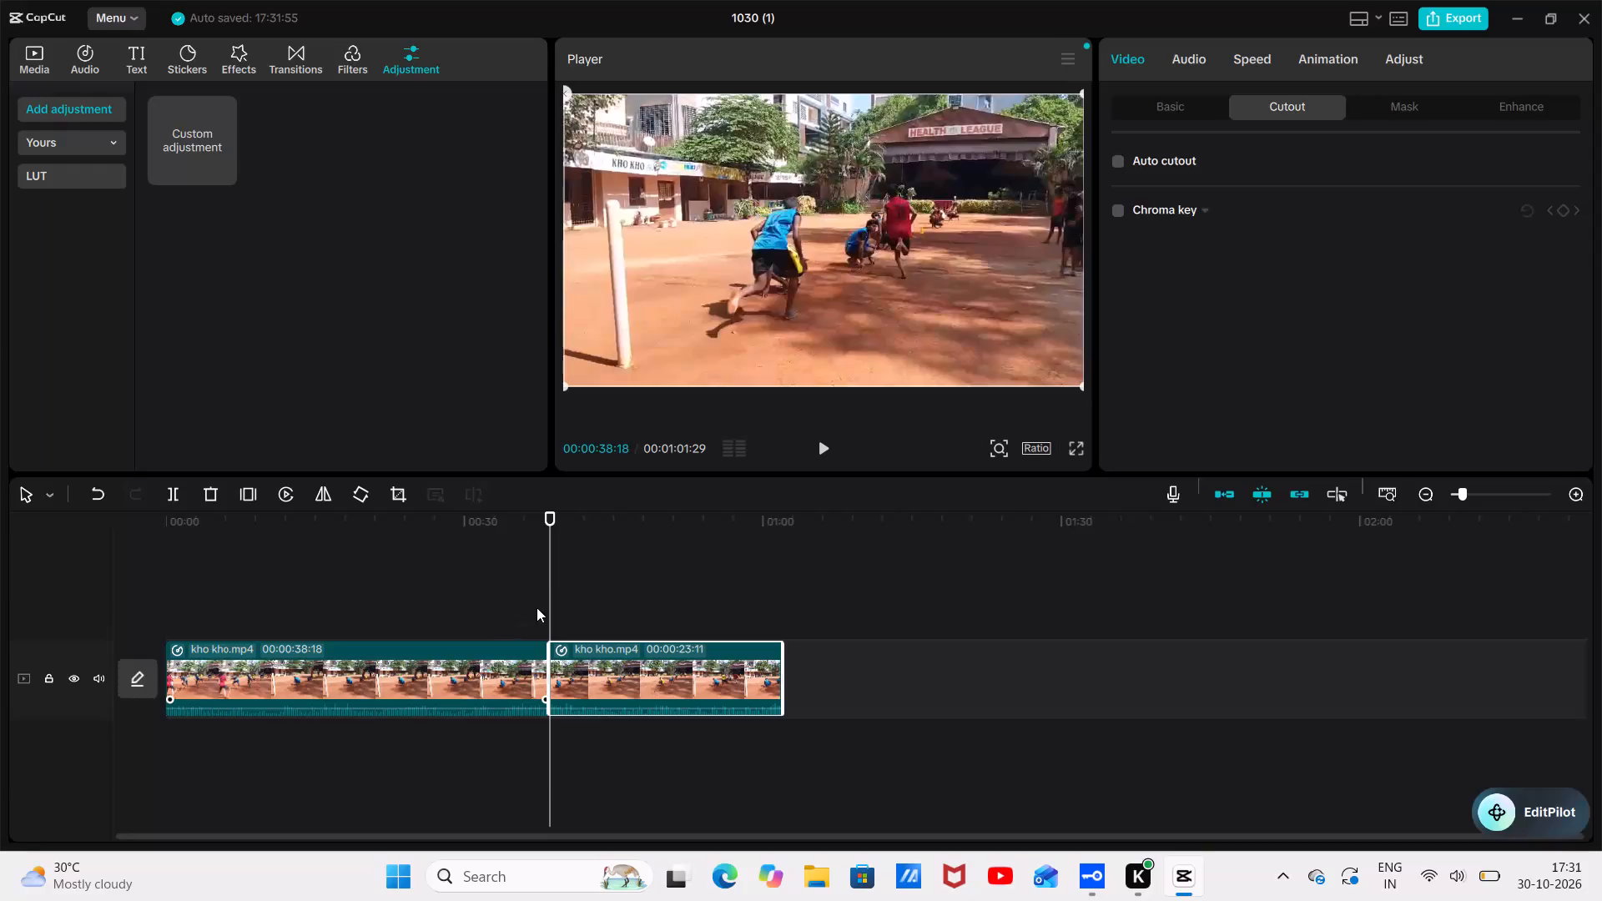
Split the first segment of the kho kho clip at 00:00:35:25.
drag(549, 605, 526, 606)
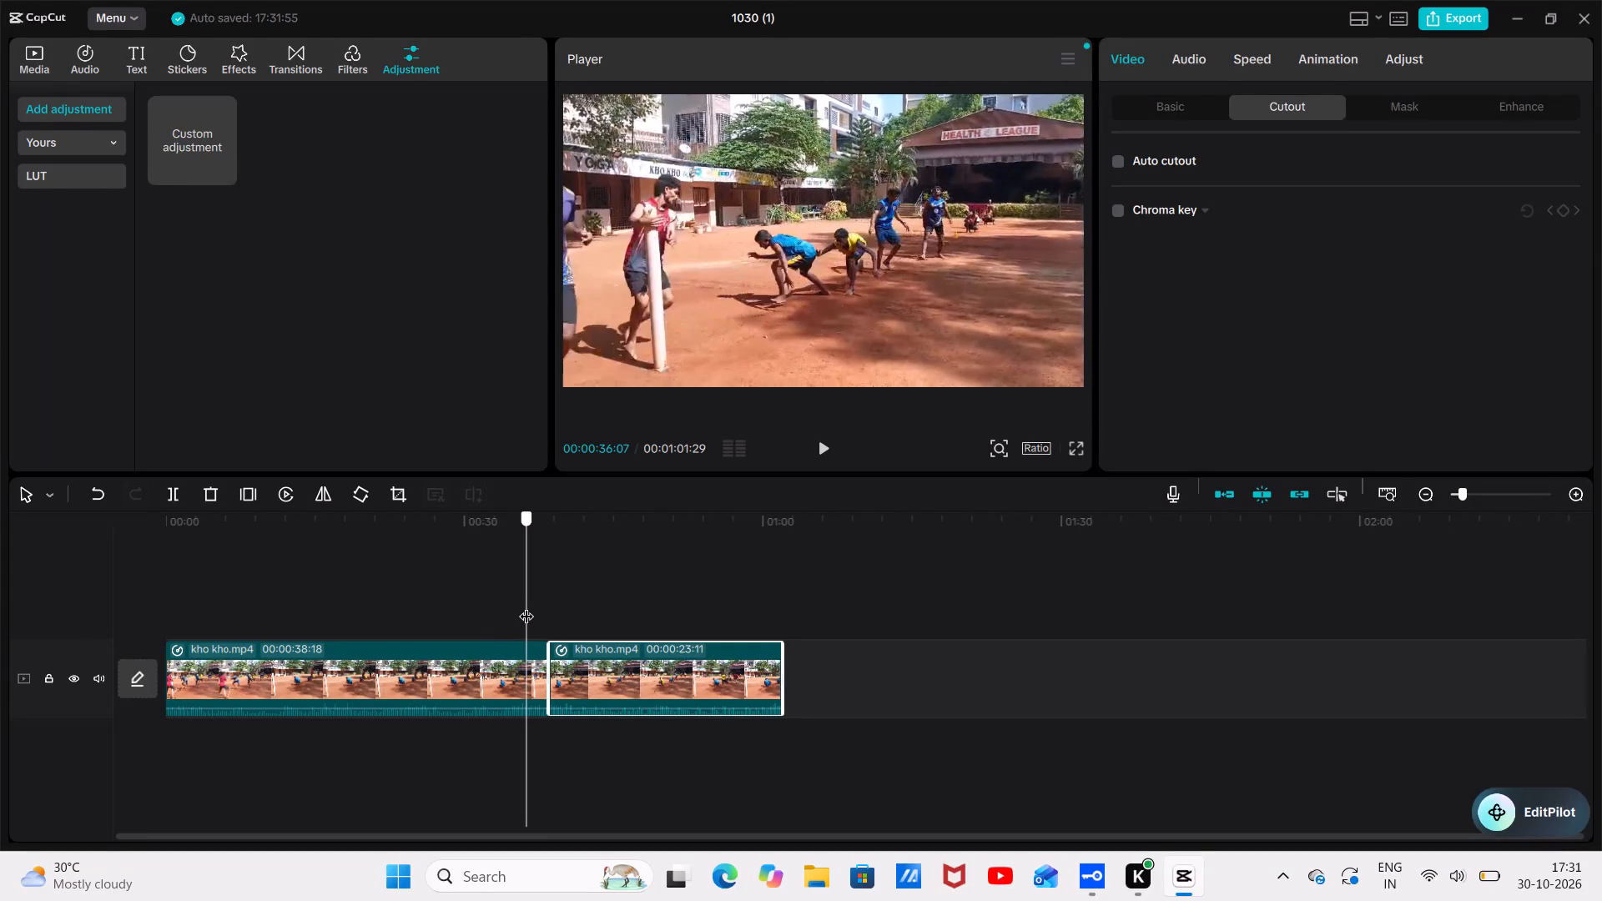
drag(526, 606, 502, 609)
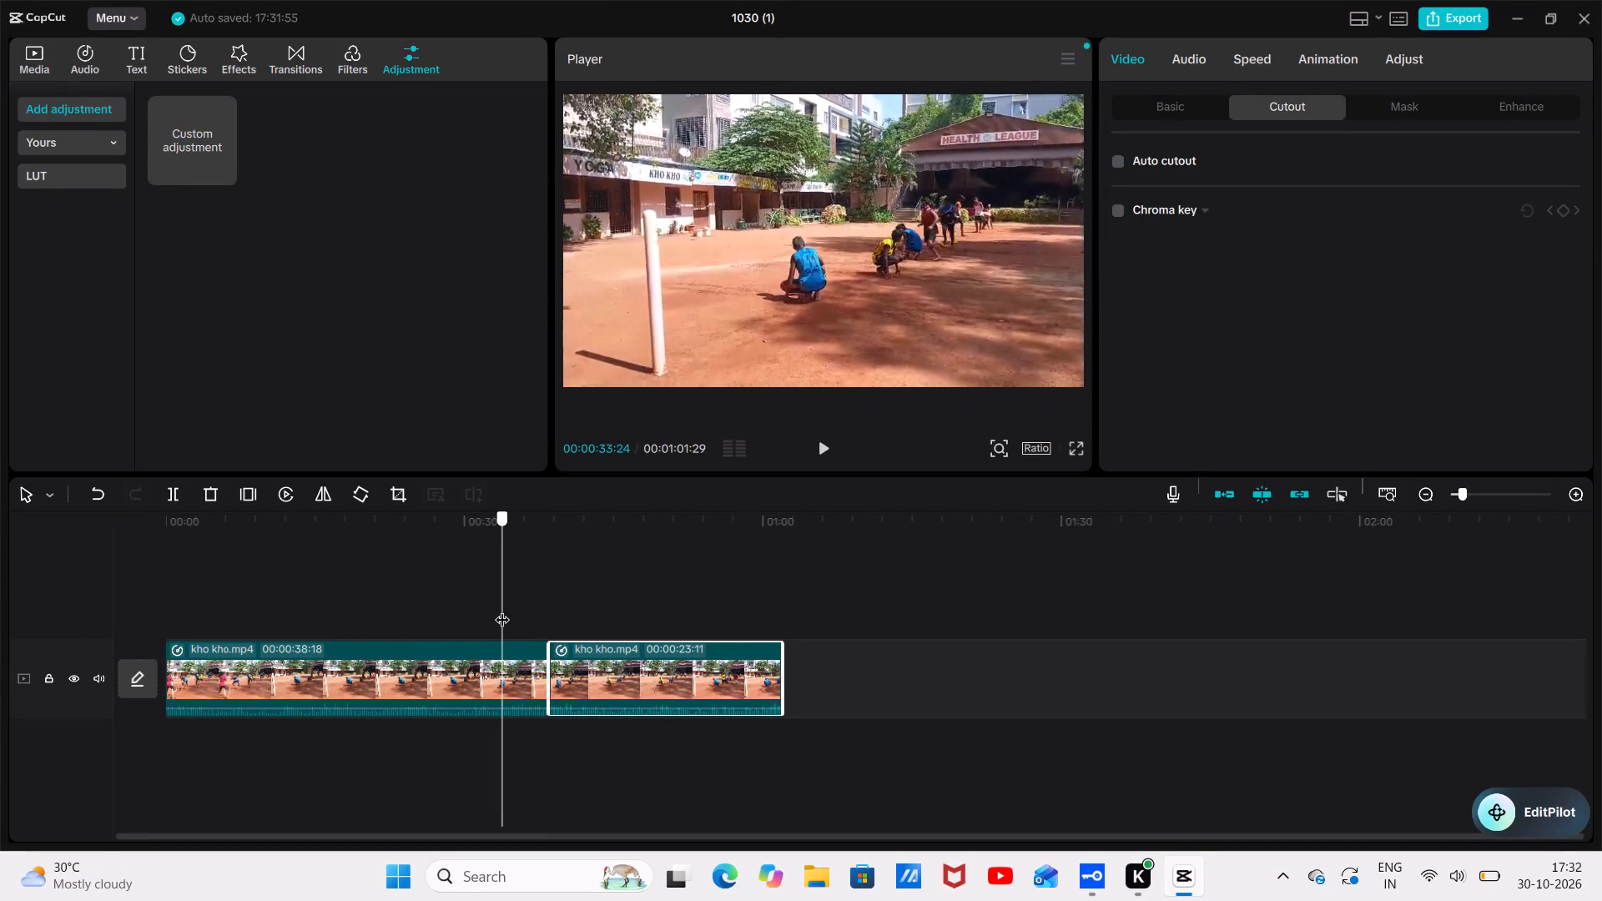
drag(502, 609, 526, 608)
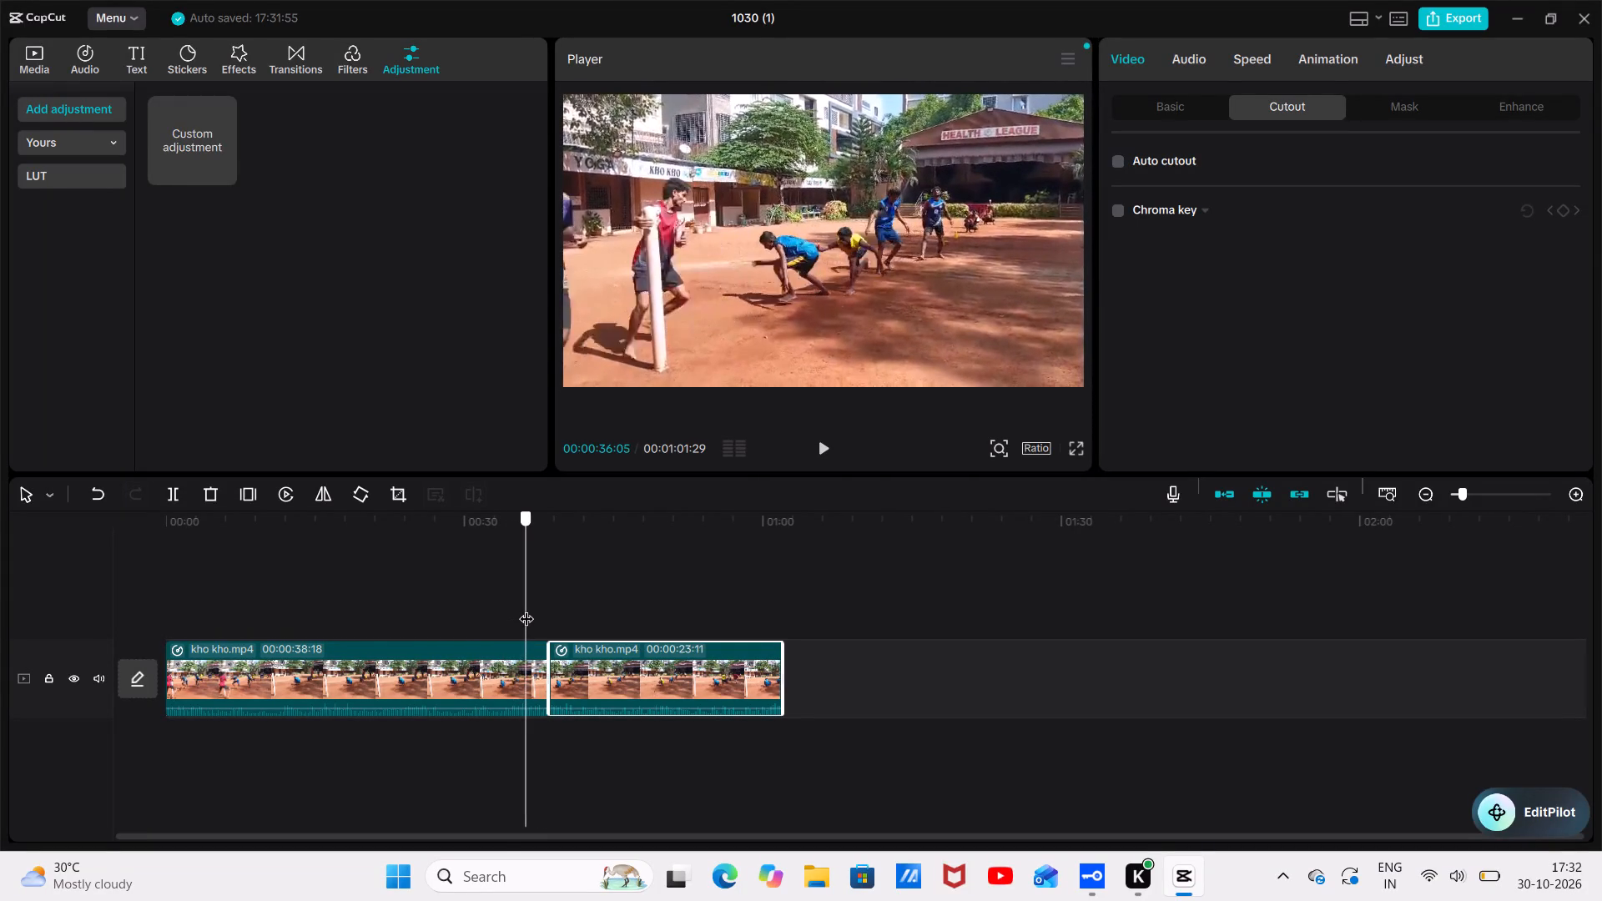
drag(526, 608, 530, 608)
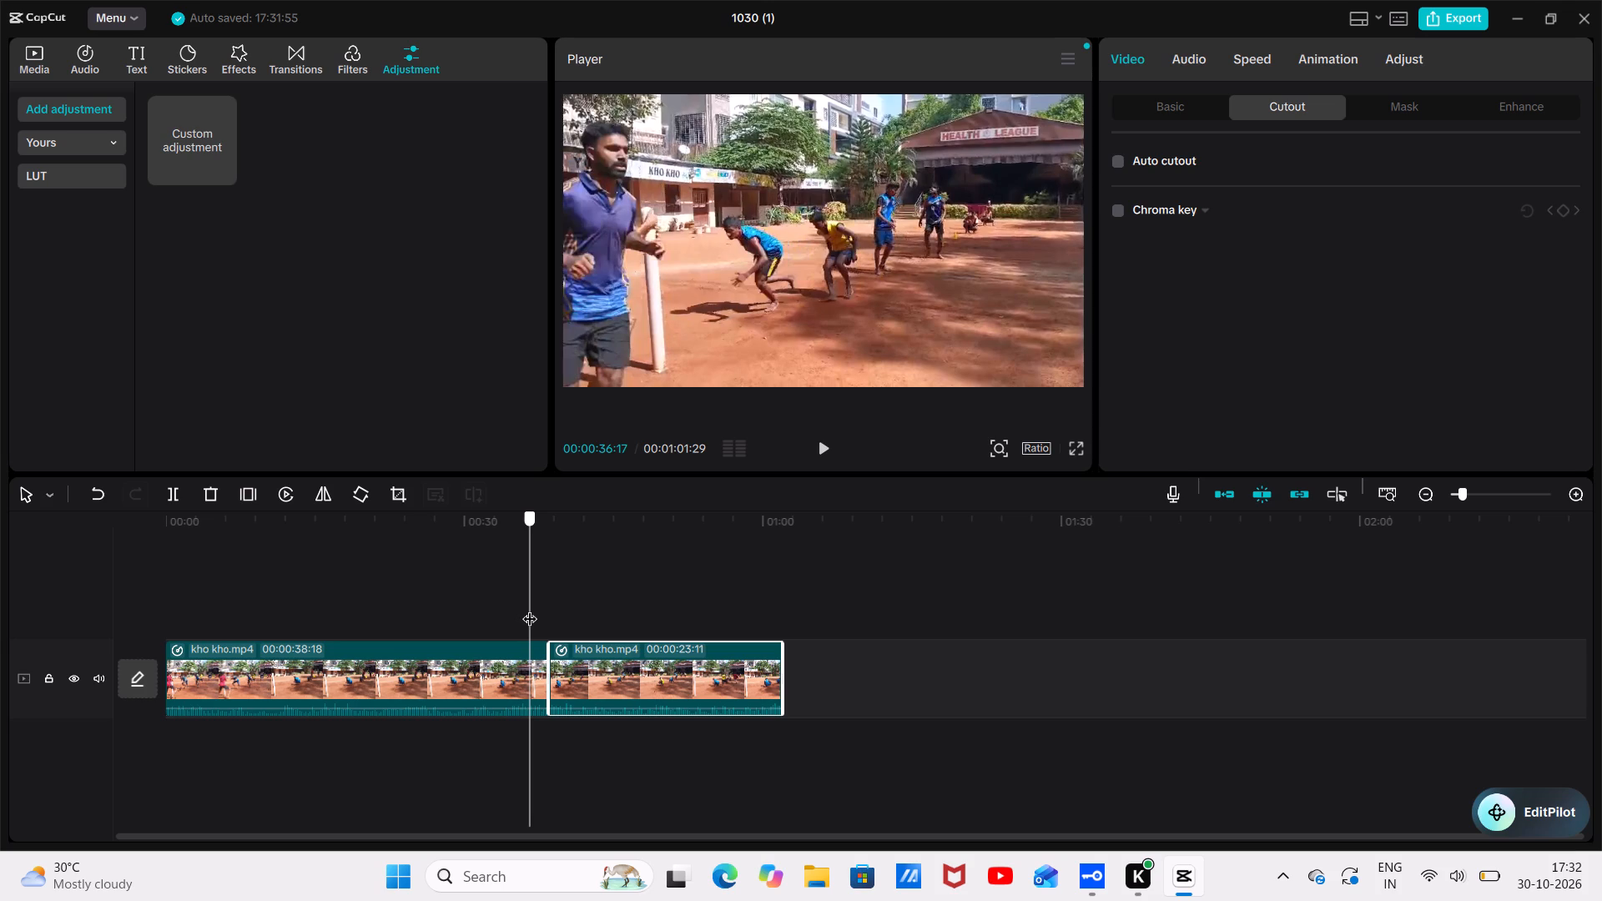
drag(530, 608, 522, 608)
click(522, 608)
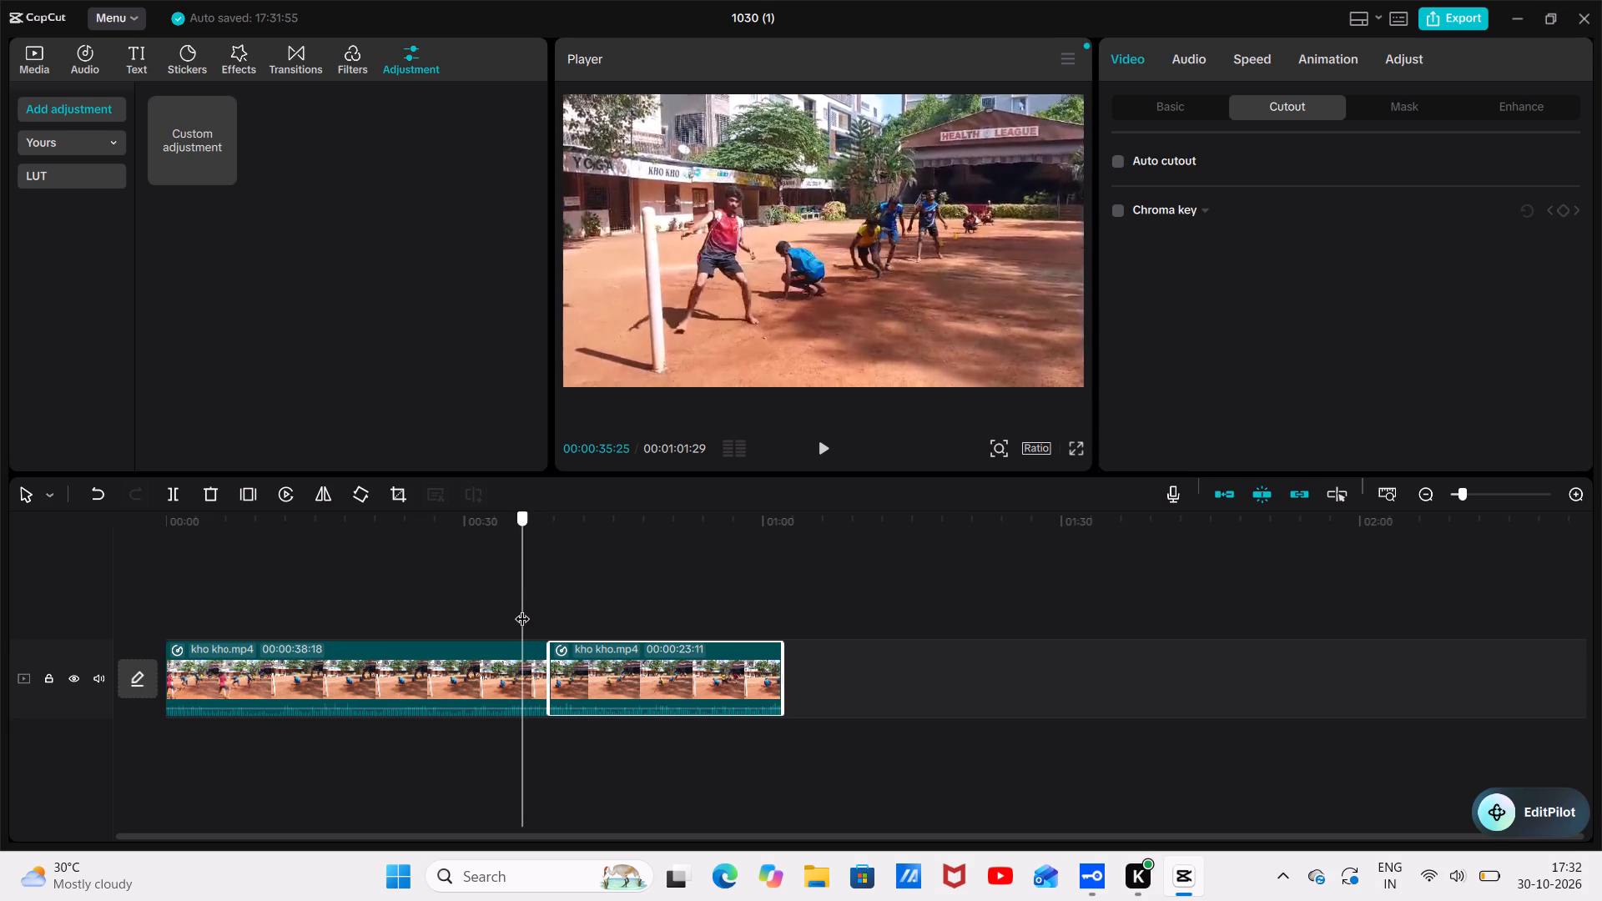
click(170, 491)
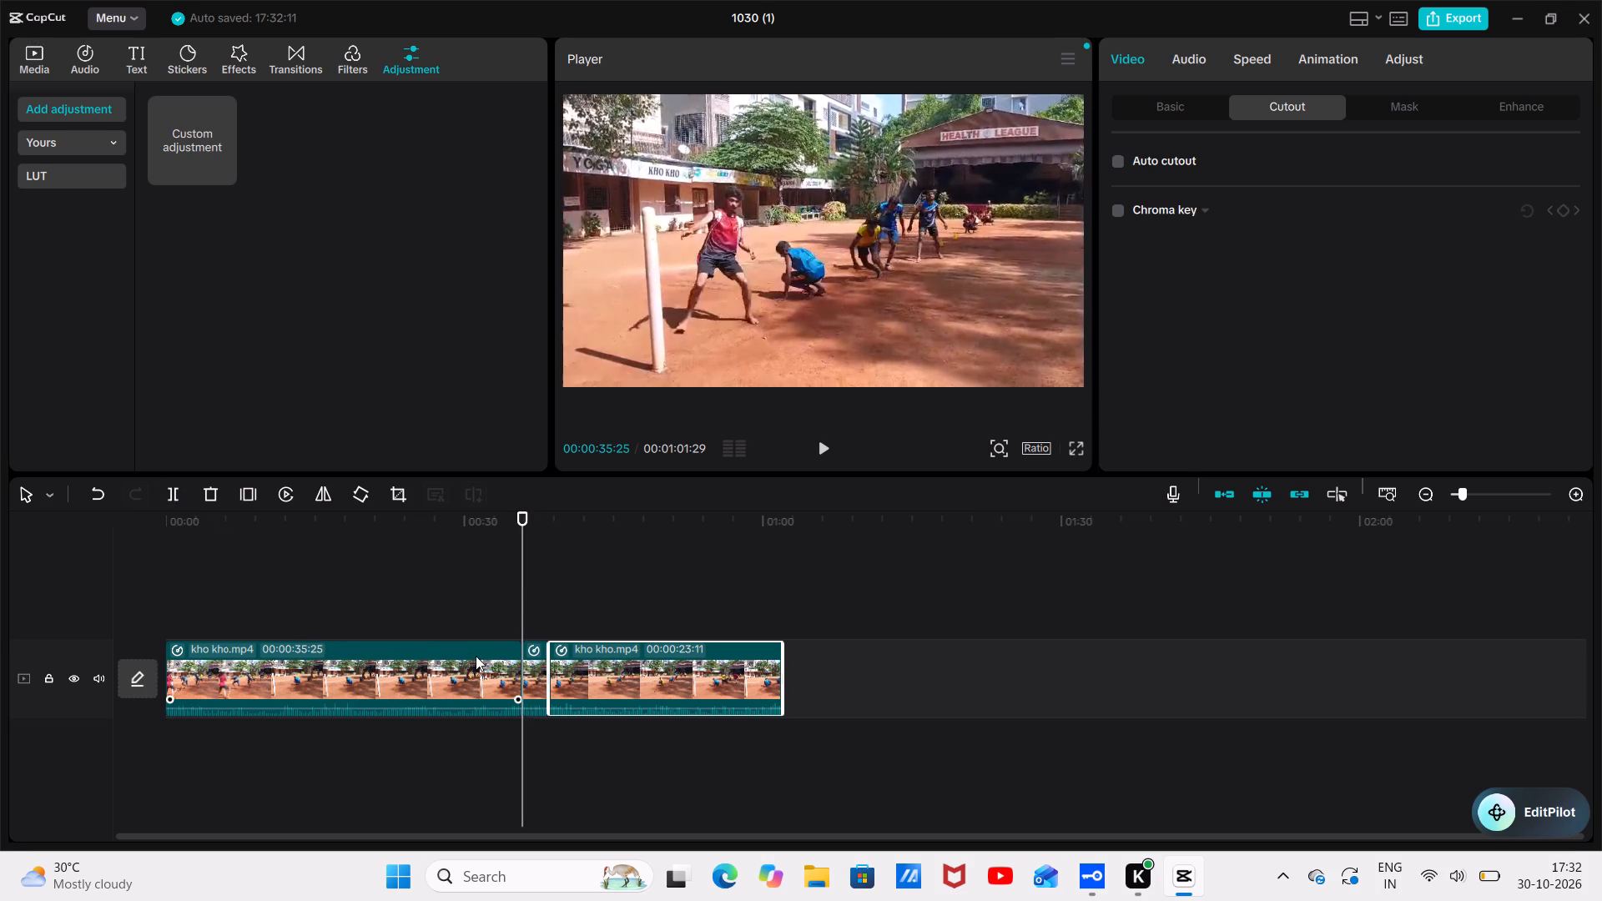
click(514, 672)
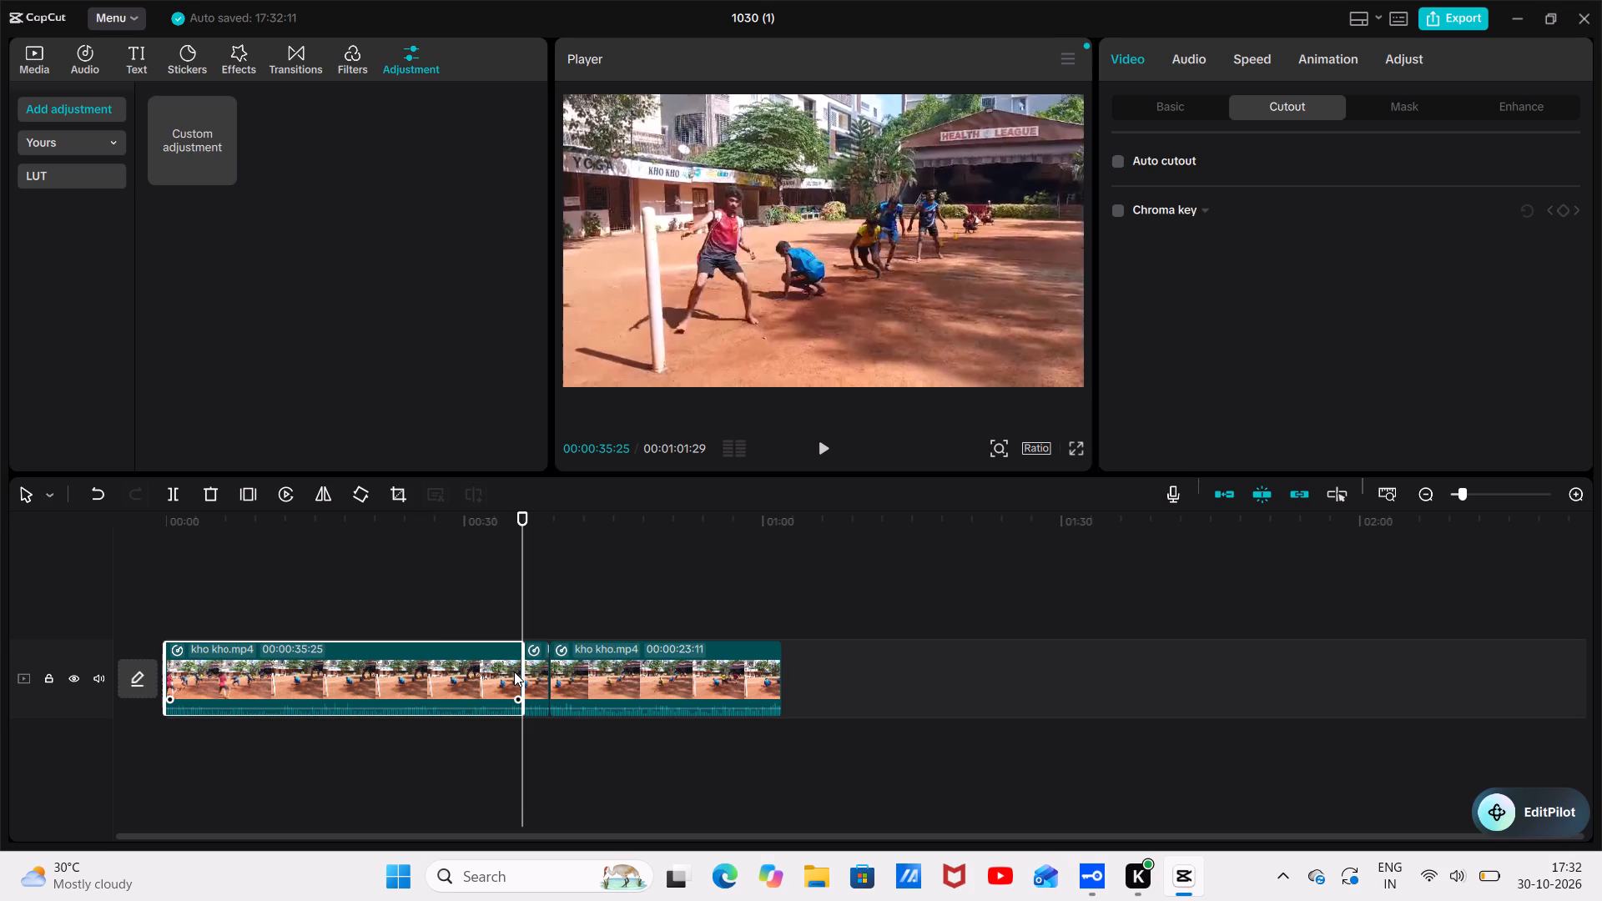
click(514, 672)
click(525, 672)
Split the last segment of the kho kho clip at 00:00:41:18.
drag(526, 601, 562, 609)
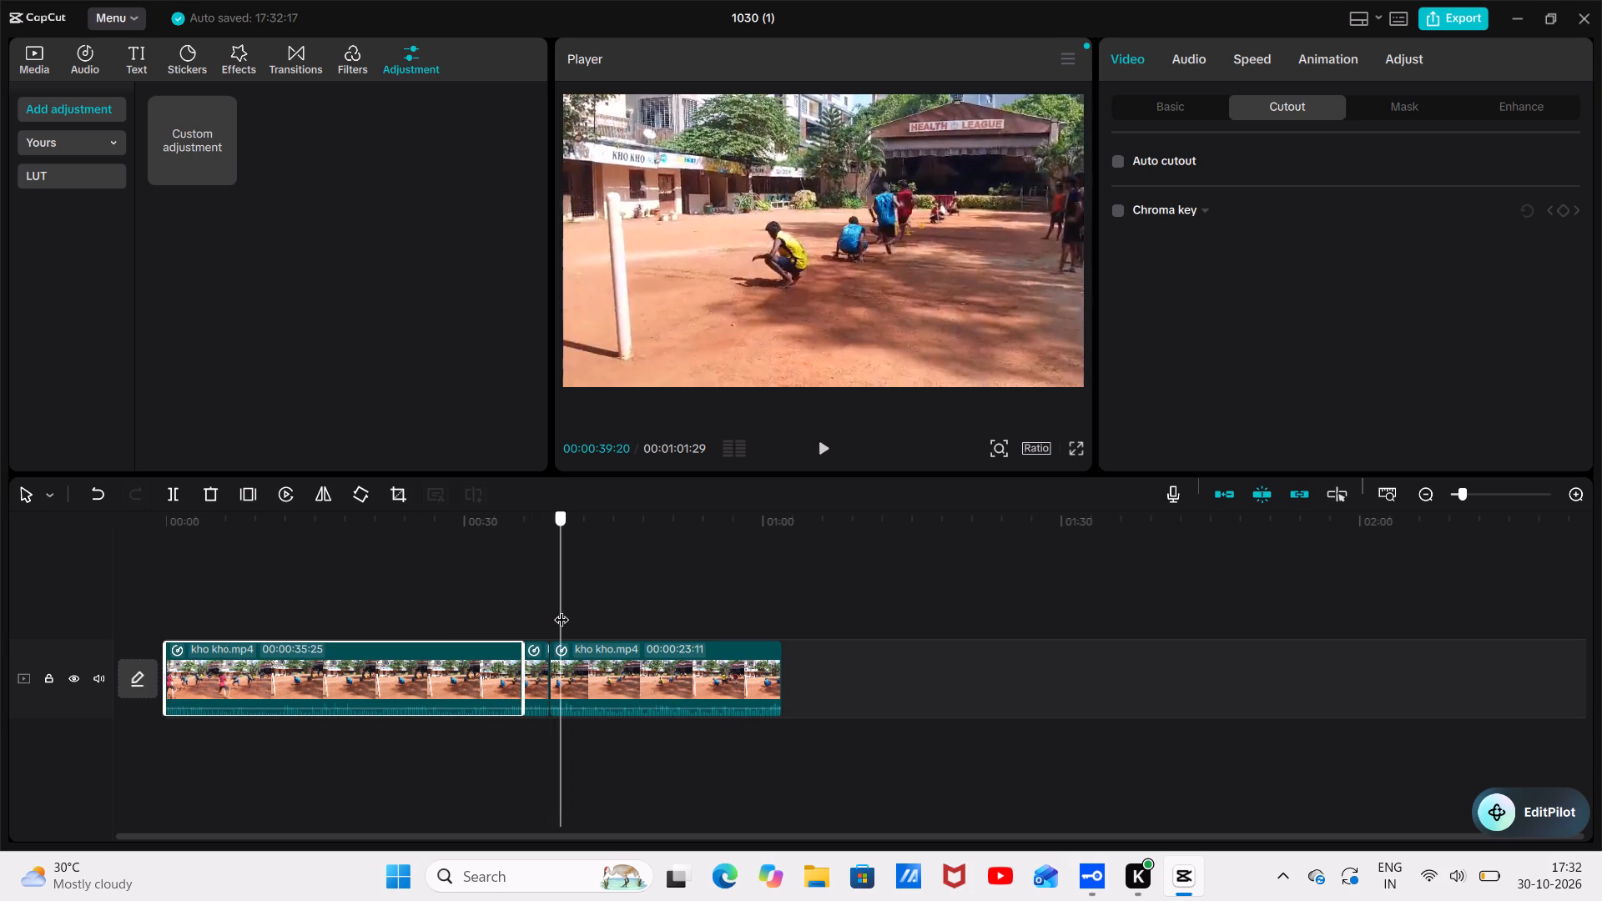
drag(562, 609, 580, 609)
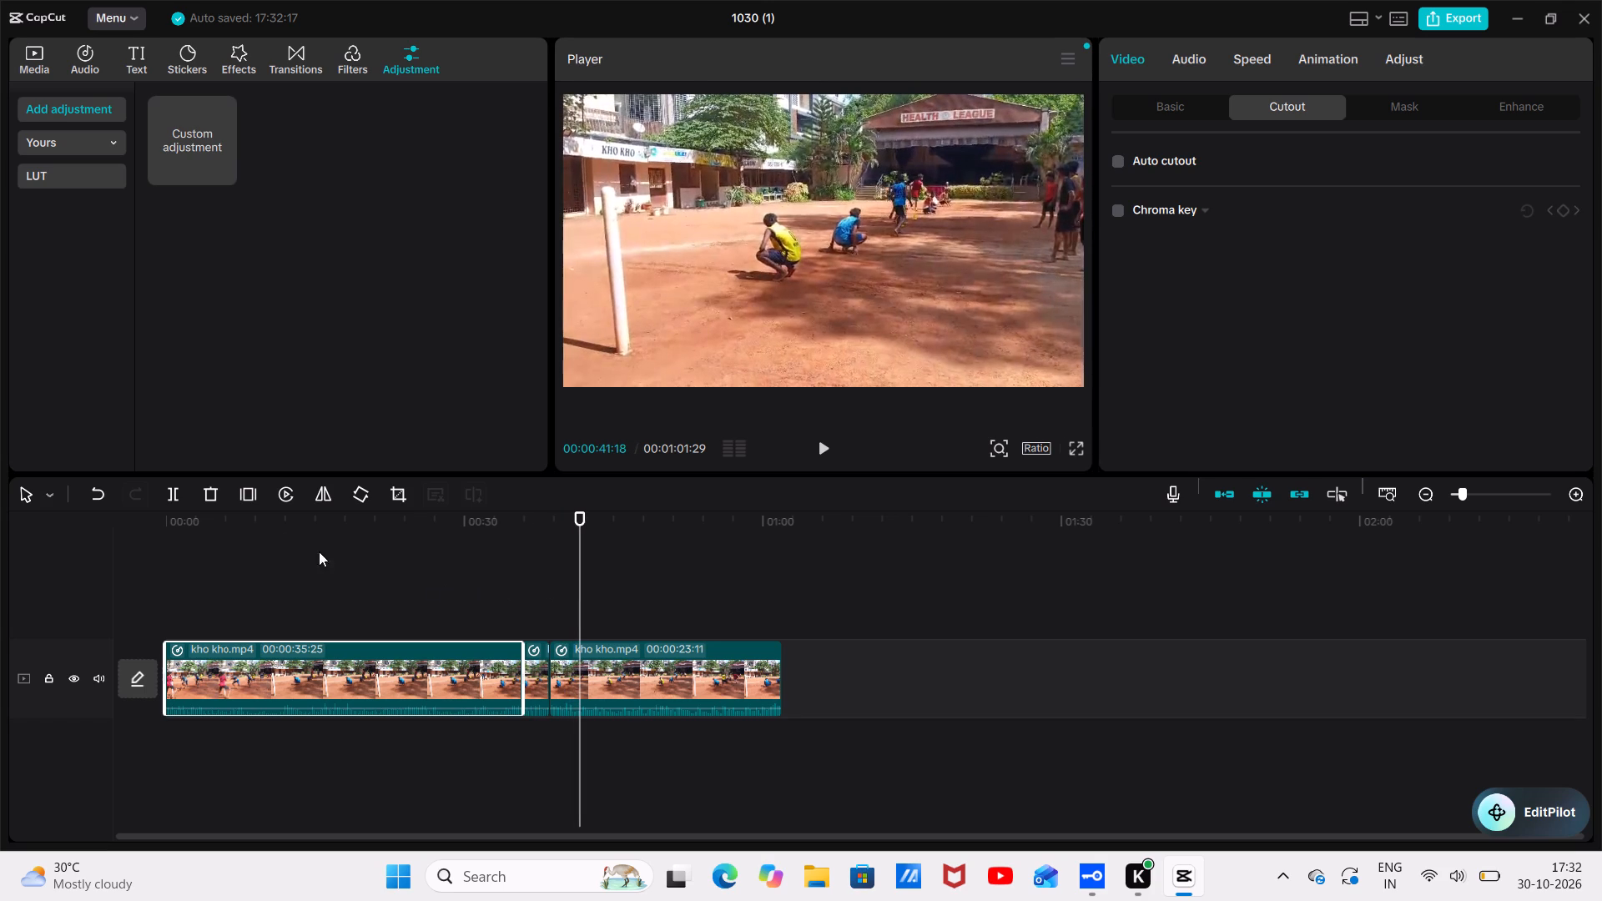
click(171, 492)
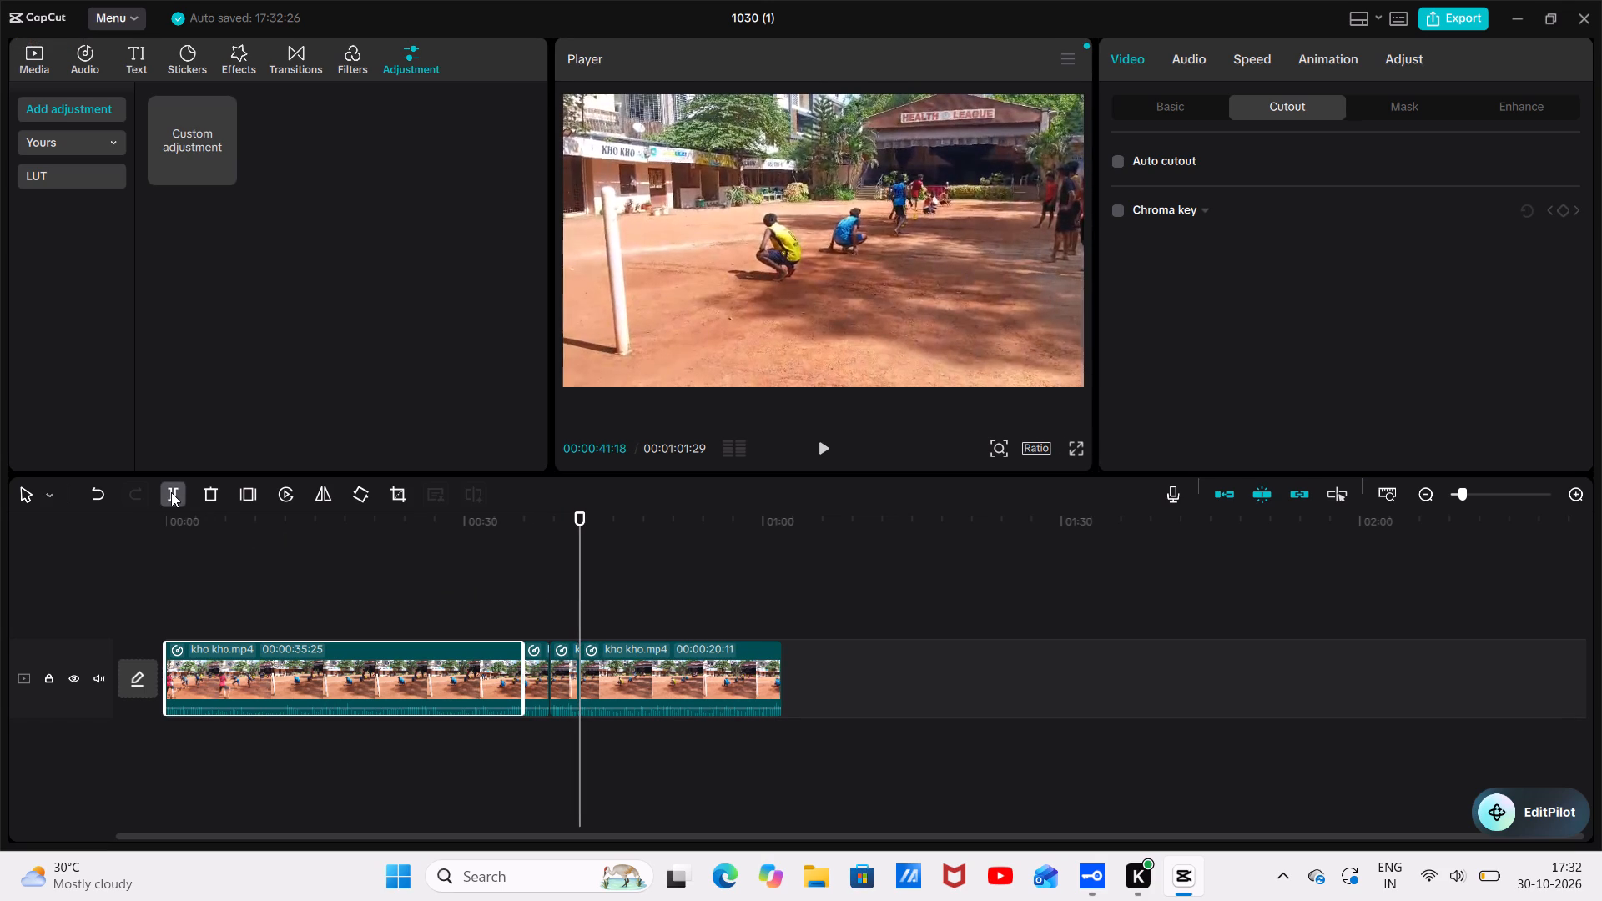
Delete the short segment between the cuts at 00:00:38:18 and 00:00:41:18.
click(577, 679)
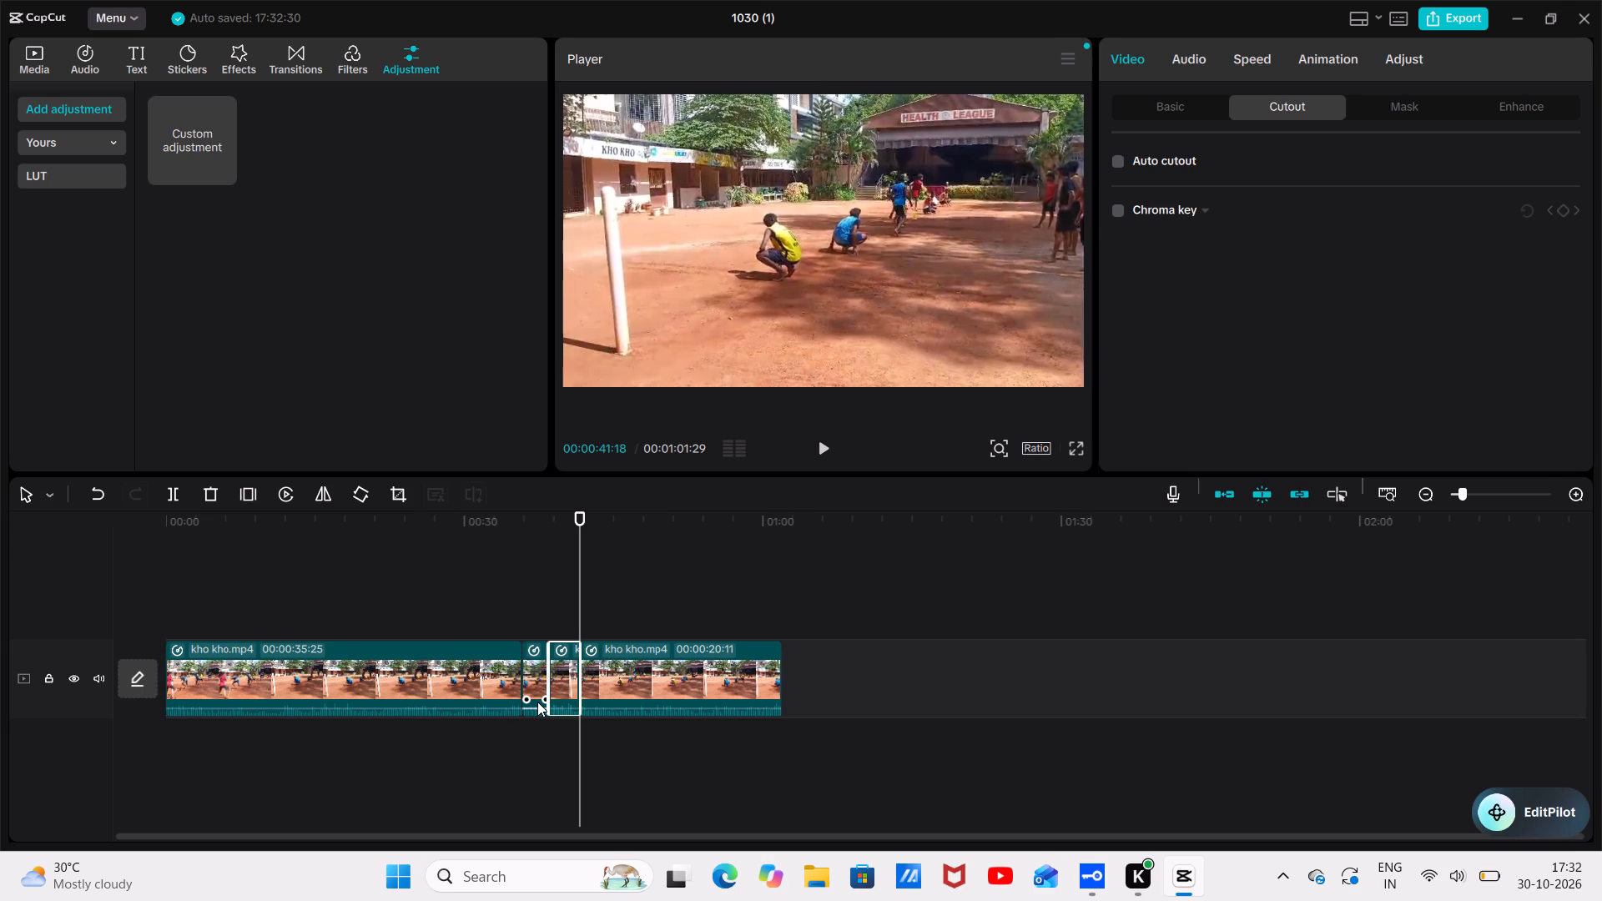
click(555, 697)
drag(557, 700, 541, 700)
click(208, 494)
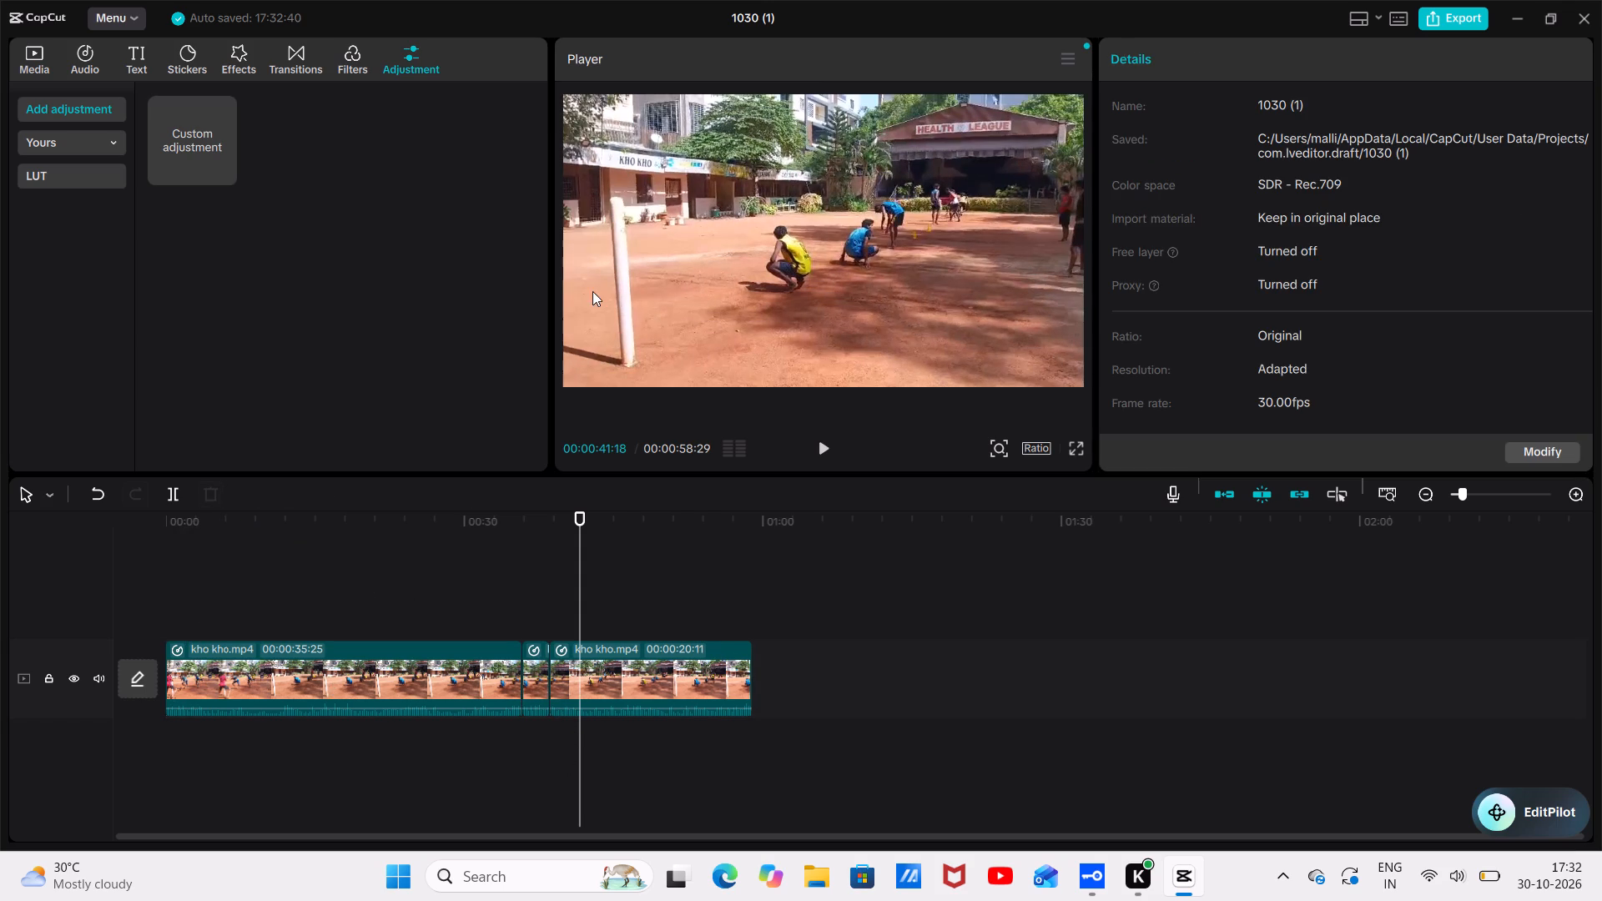
Play back the edited timeline from the start, review from about 44 seconds to the end, and return to the beginning.
drag(582, 571, 16, 627)
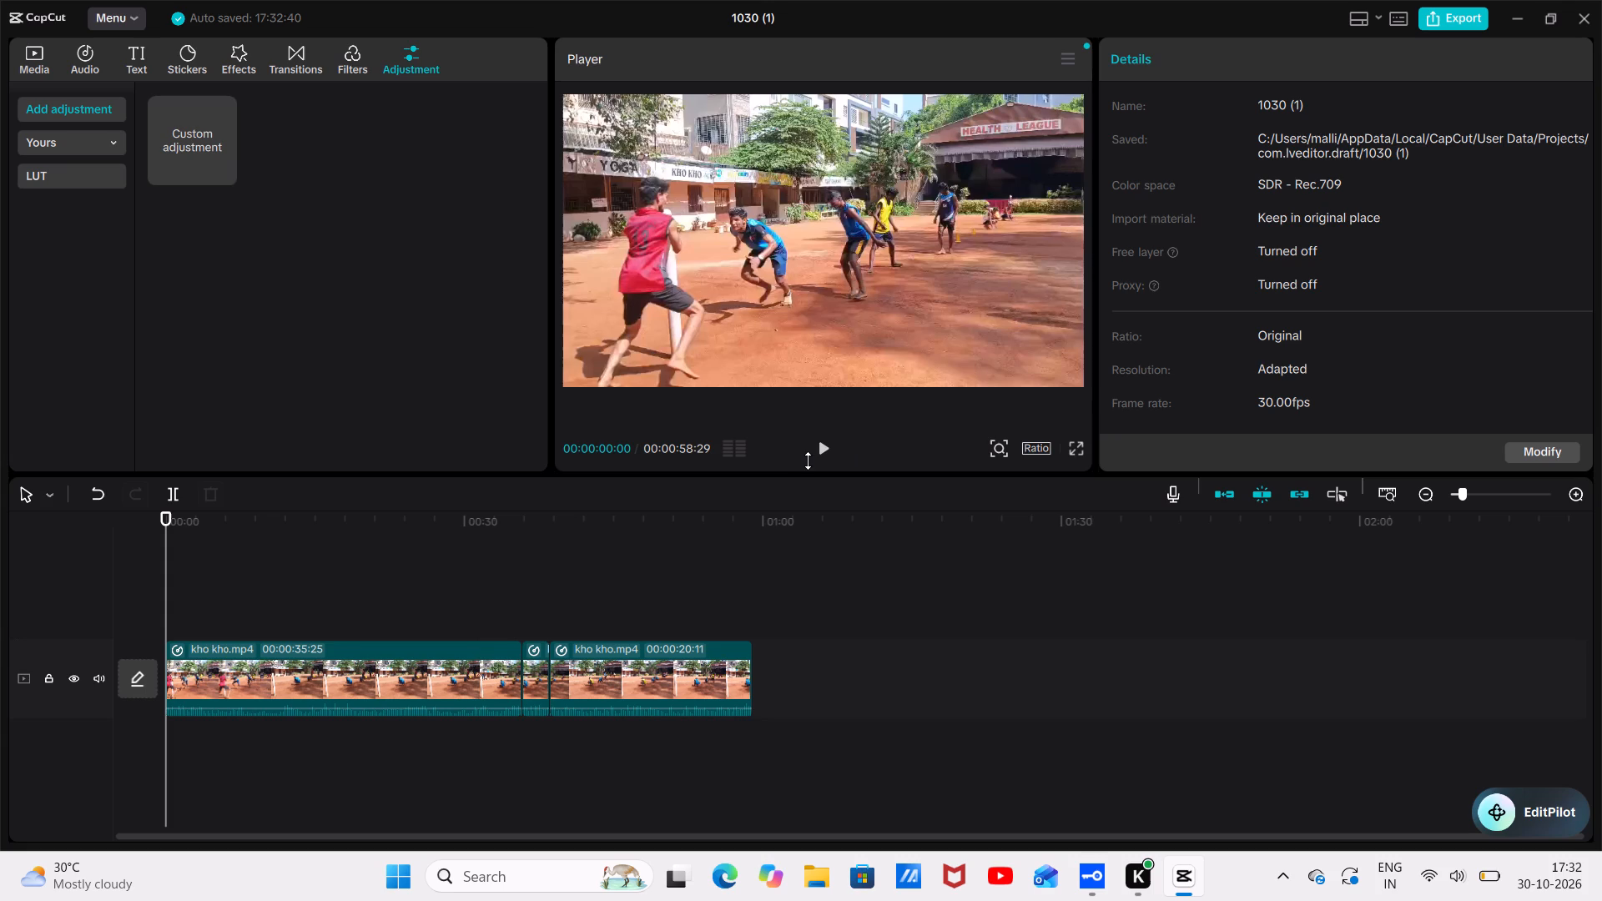
click(825, 449)
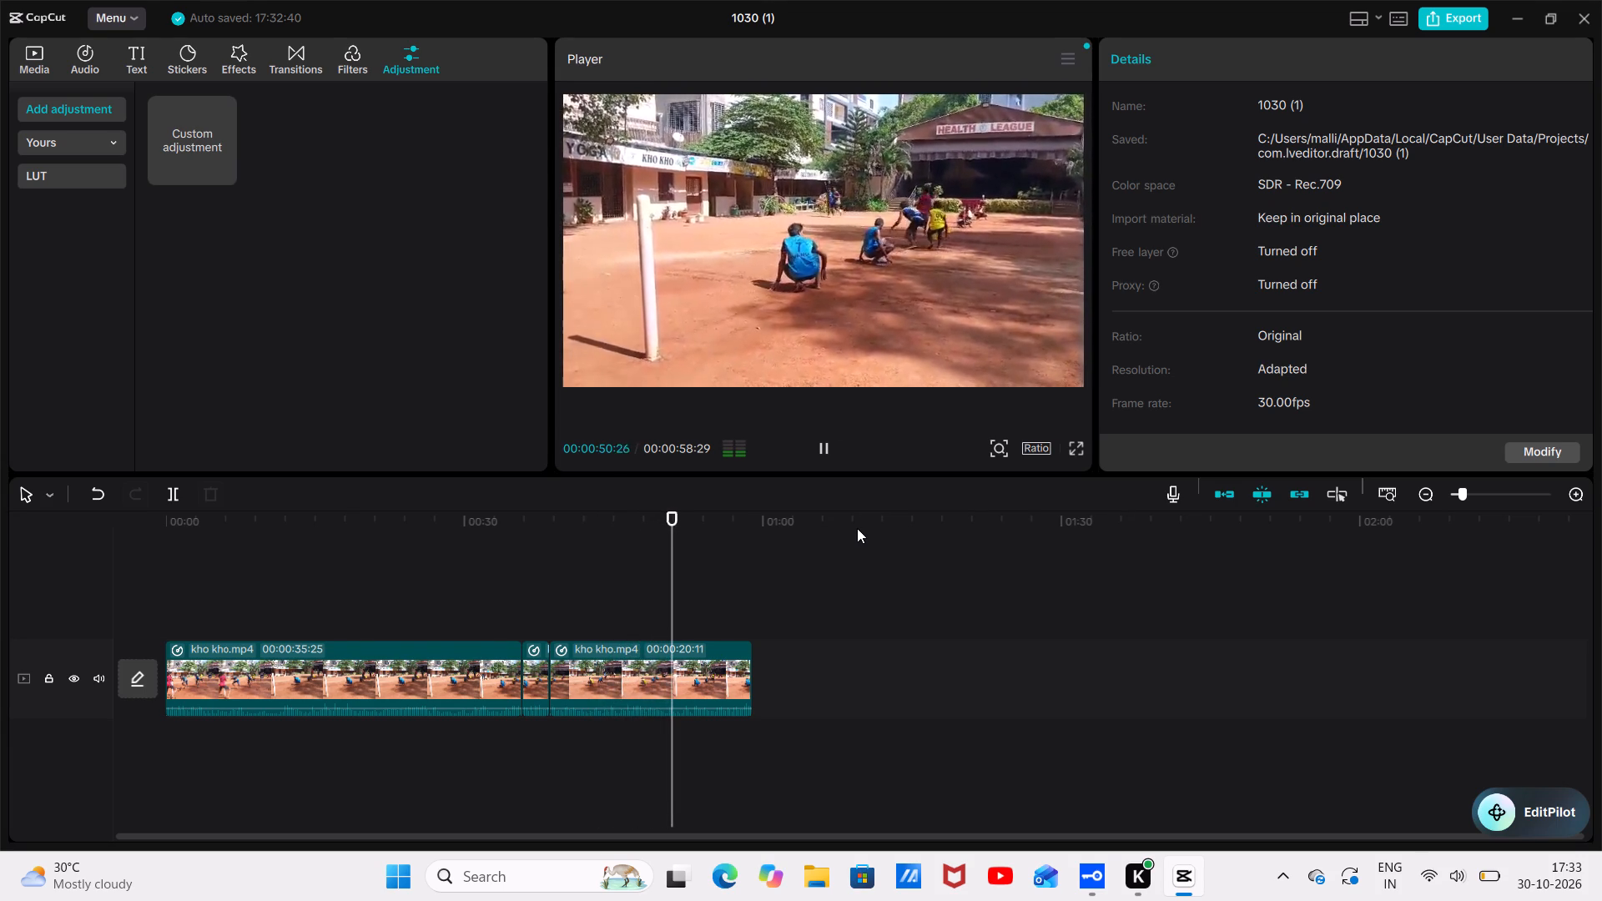
drag(685, 603, 649, 605)
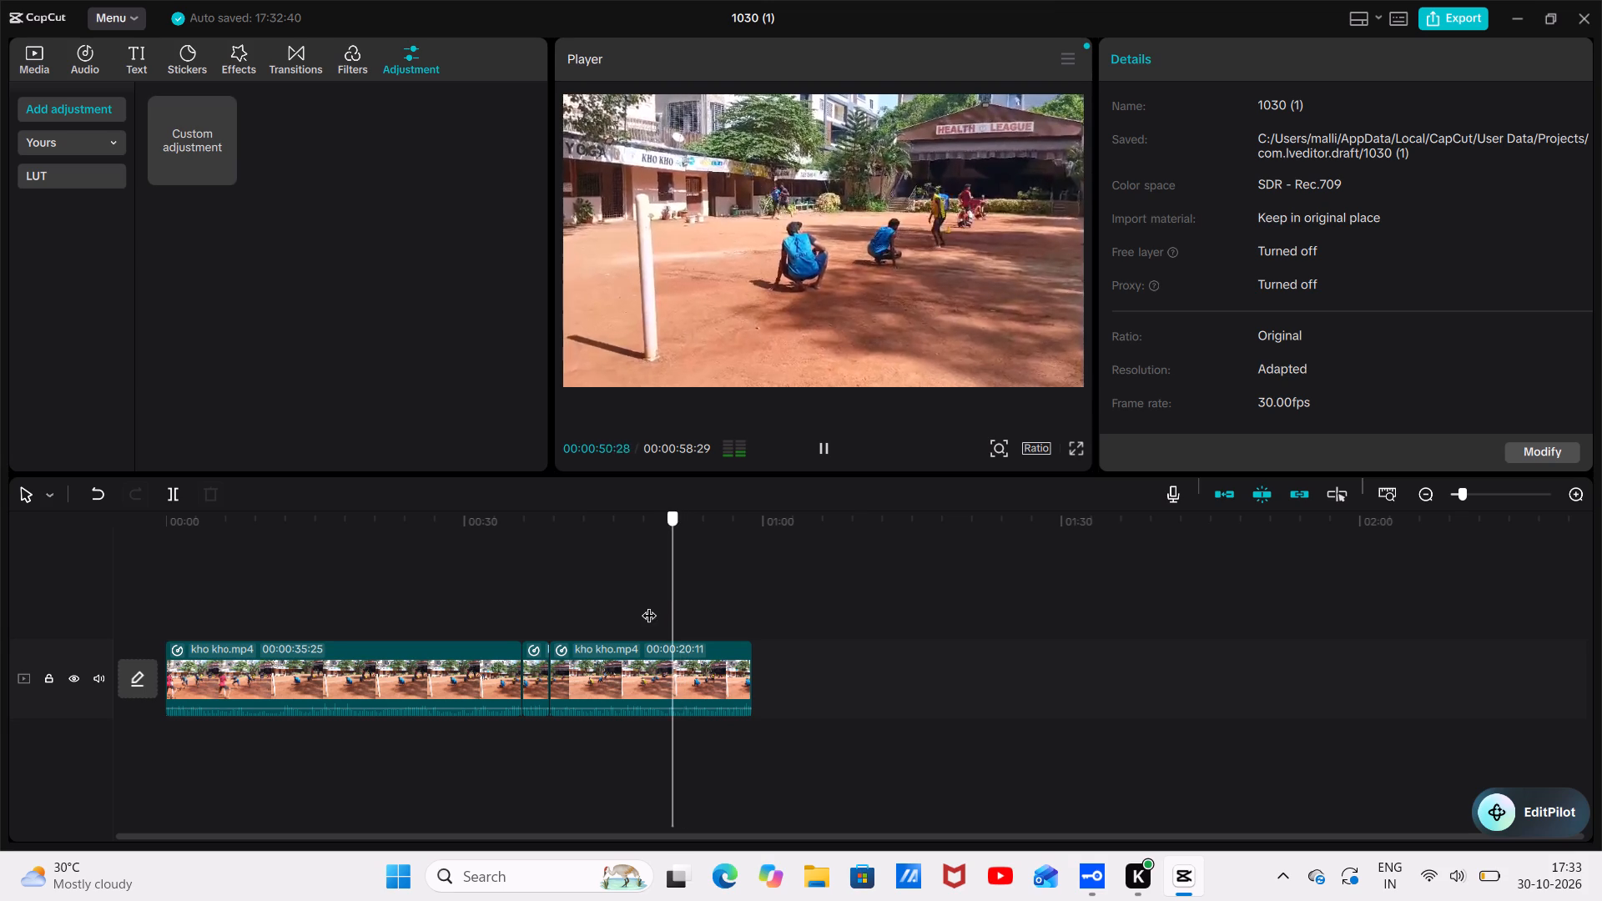
drag(649, 605, 607, 603)
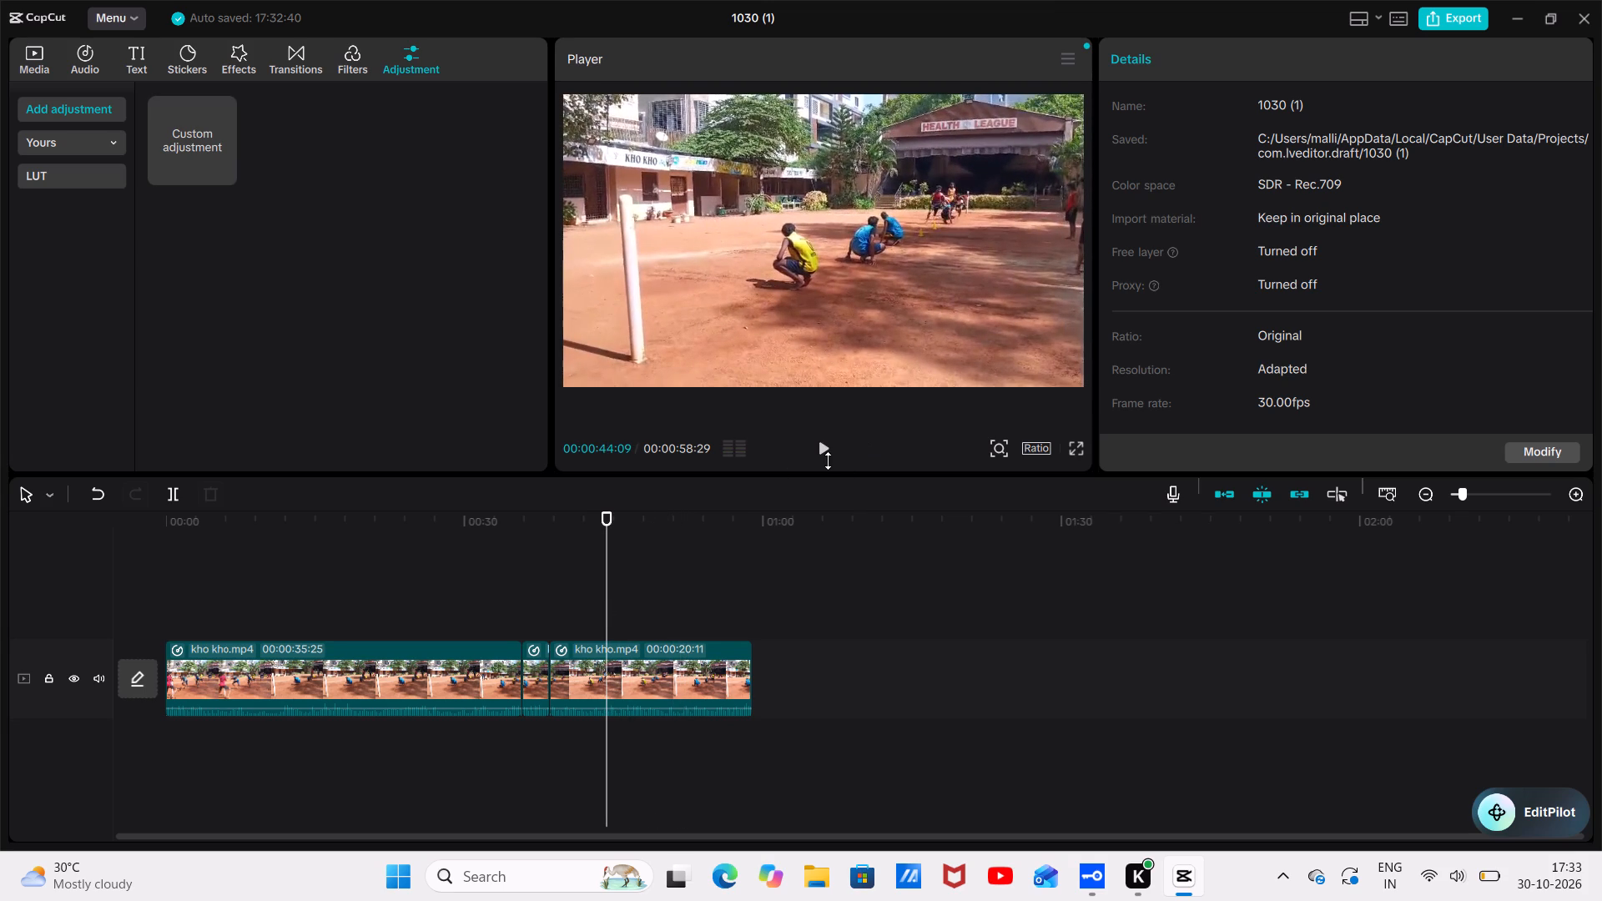
click(825, 450)
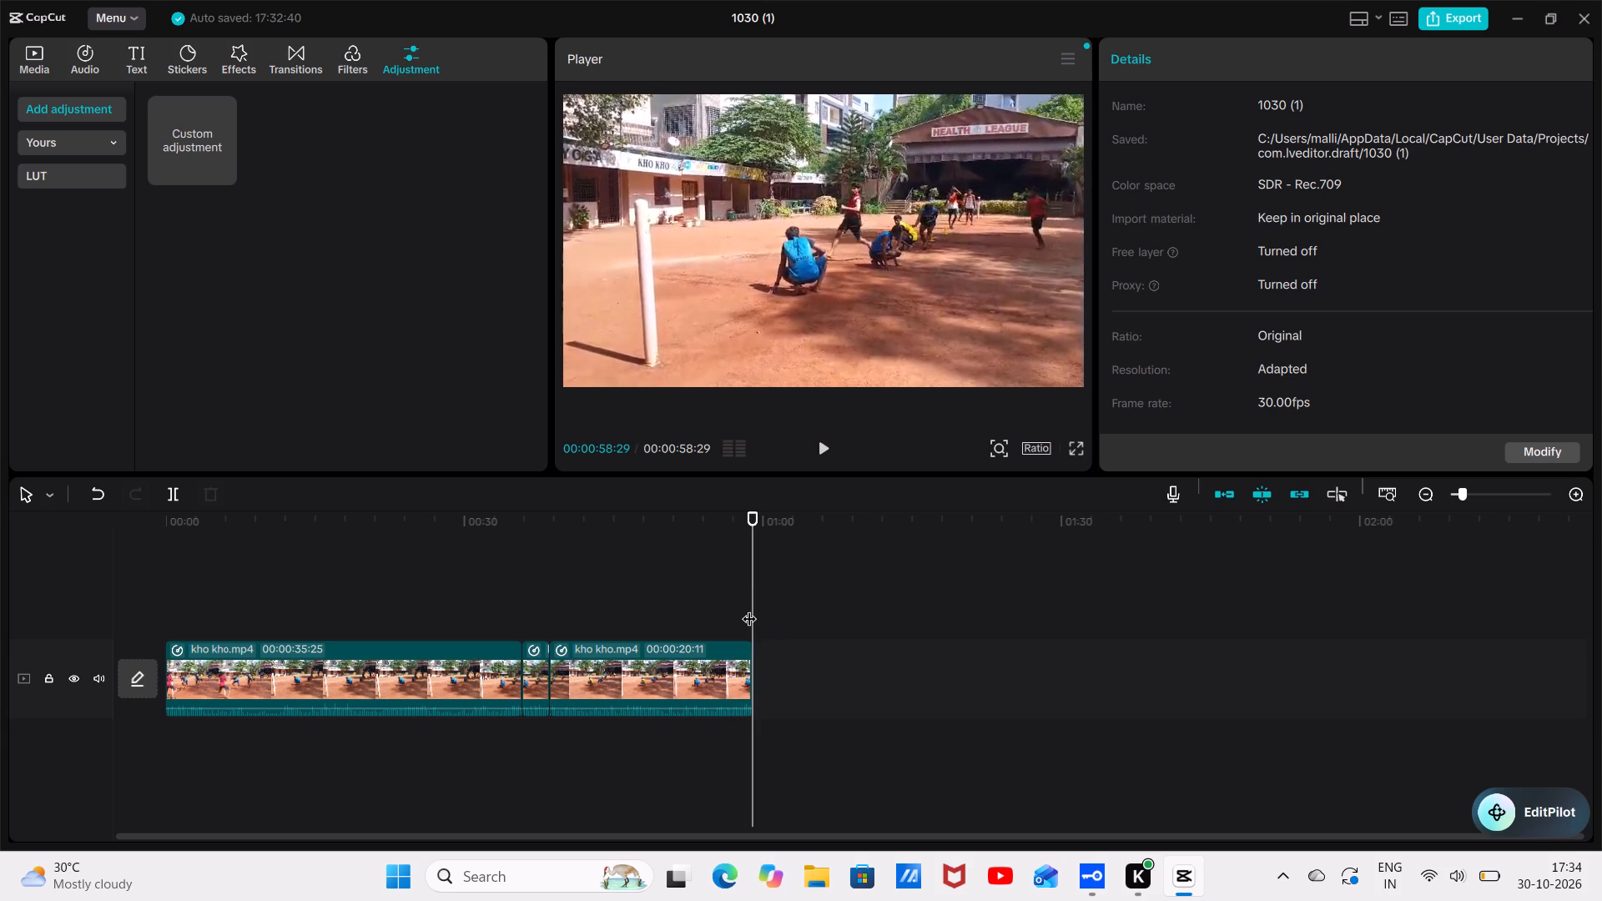
drag(753, 602, 0, 662)
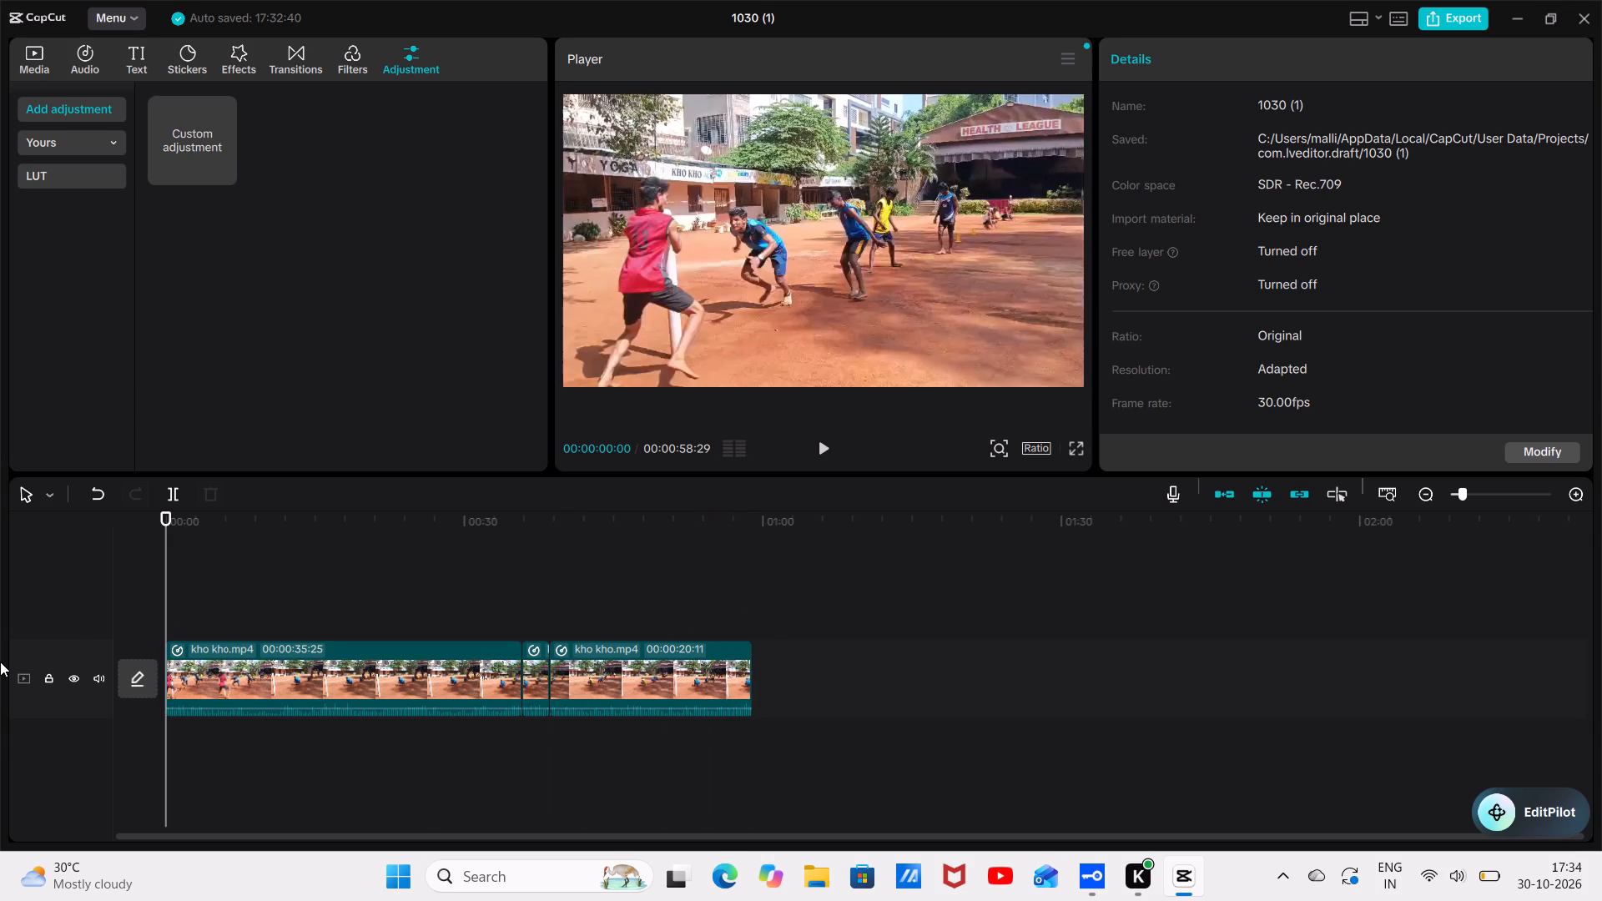
Play the timeline through the cuts and delete the short kho kho segment between the first and last segments.
click(812, 442)
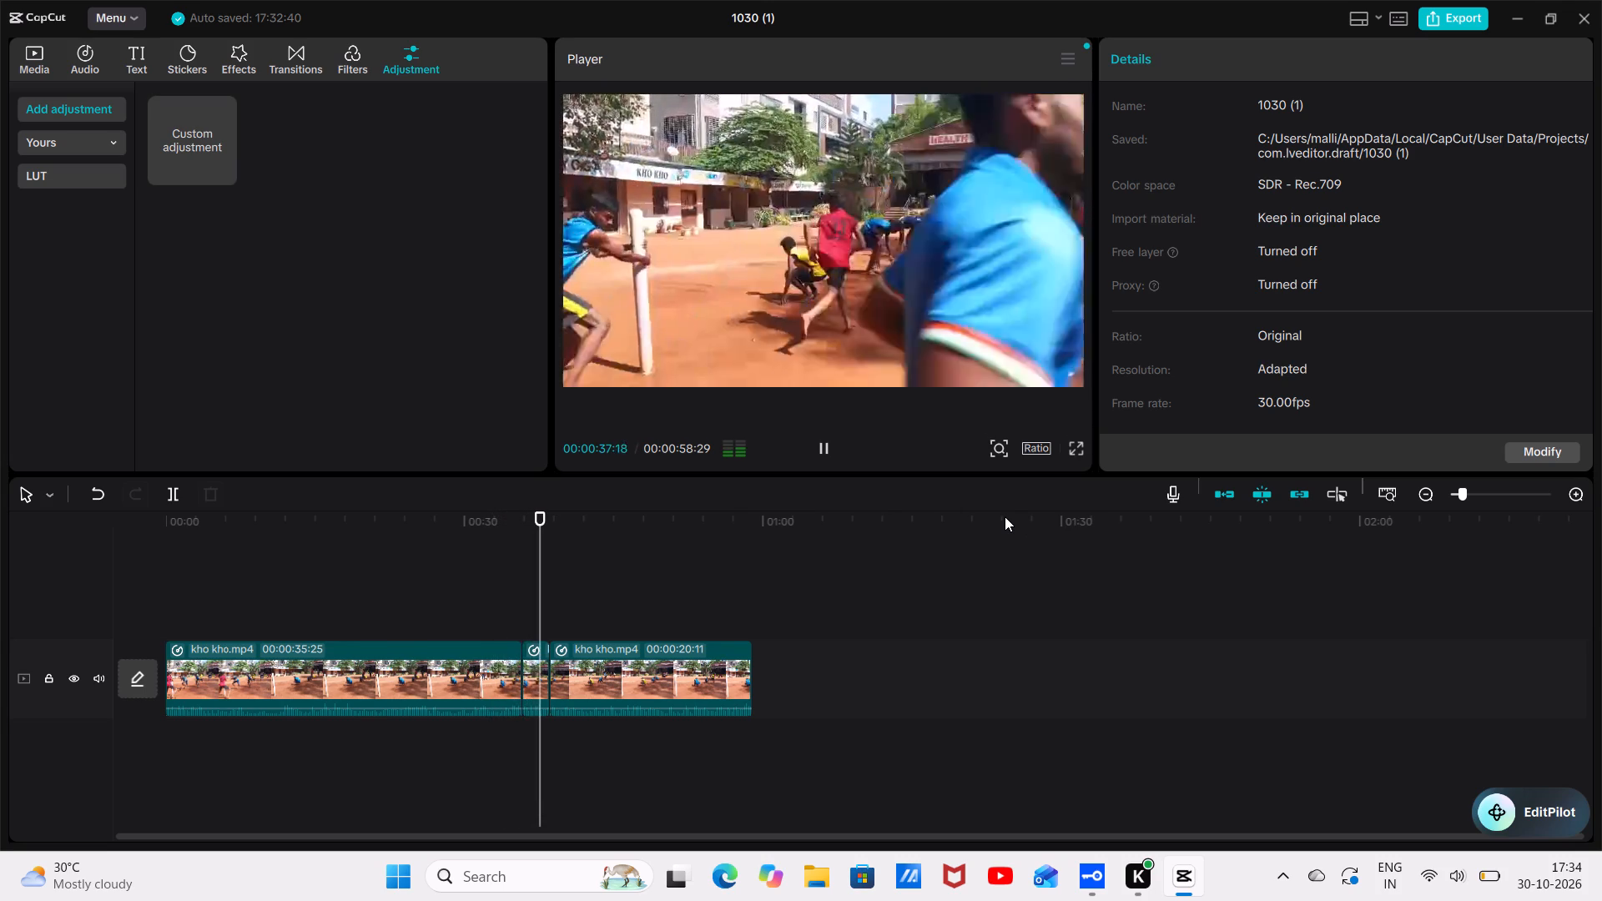
click(539, 694)
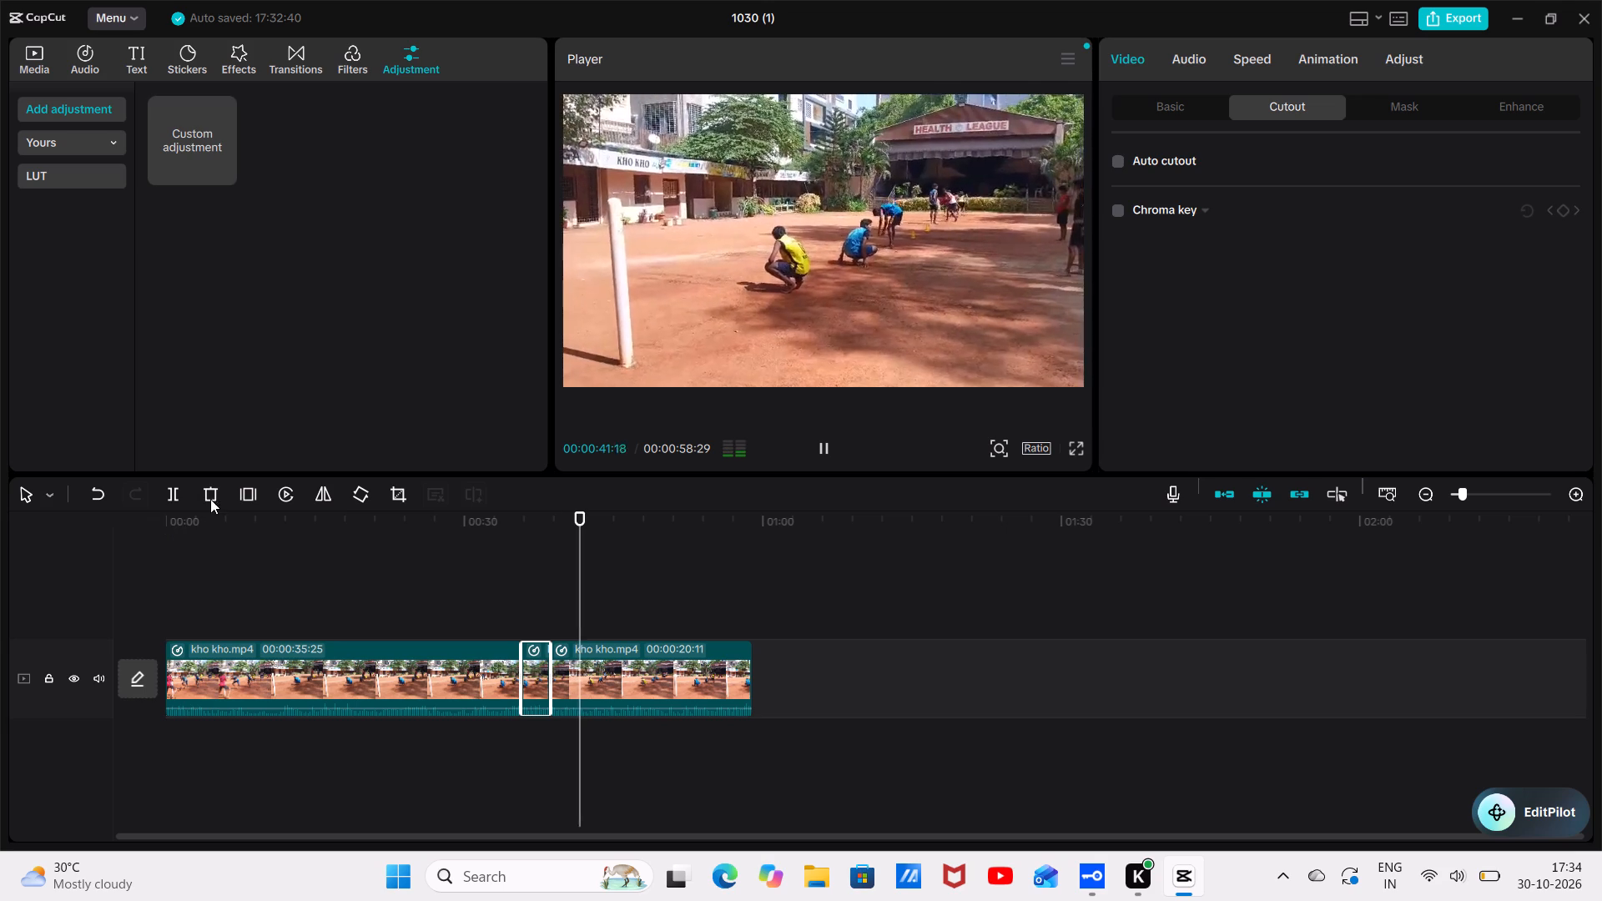
click(213, 498)
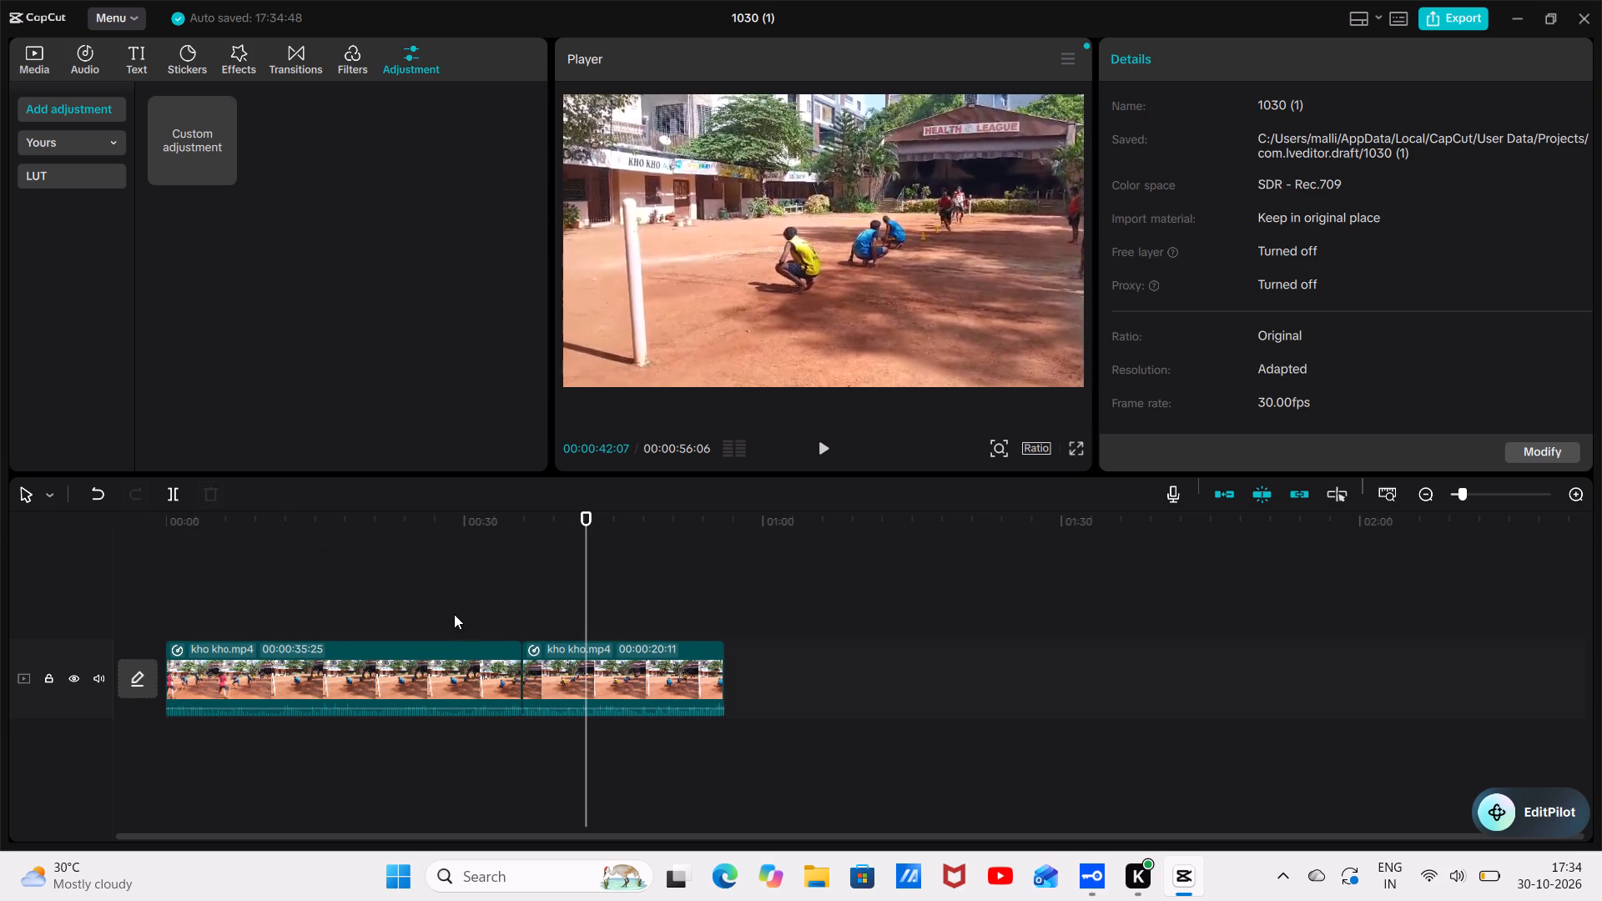
Review the join between the two kho kho segments and extend the start of the last segment to a duration of 00:00:22:13.
drag(585, 606, 452, 605)
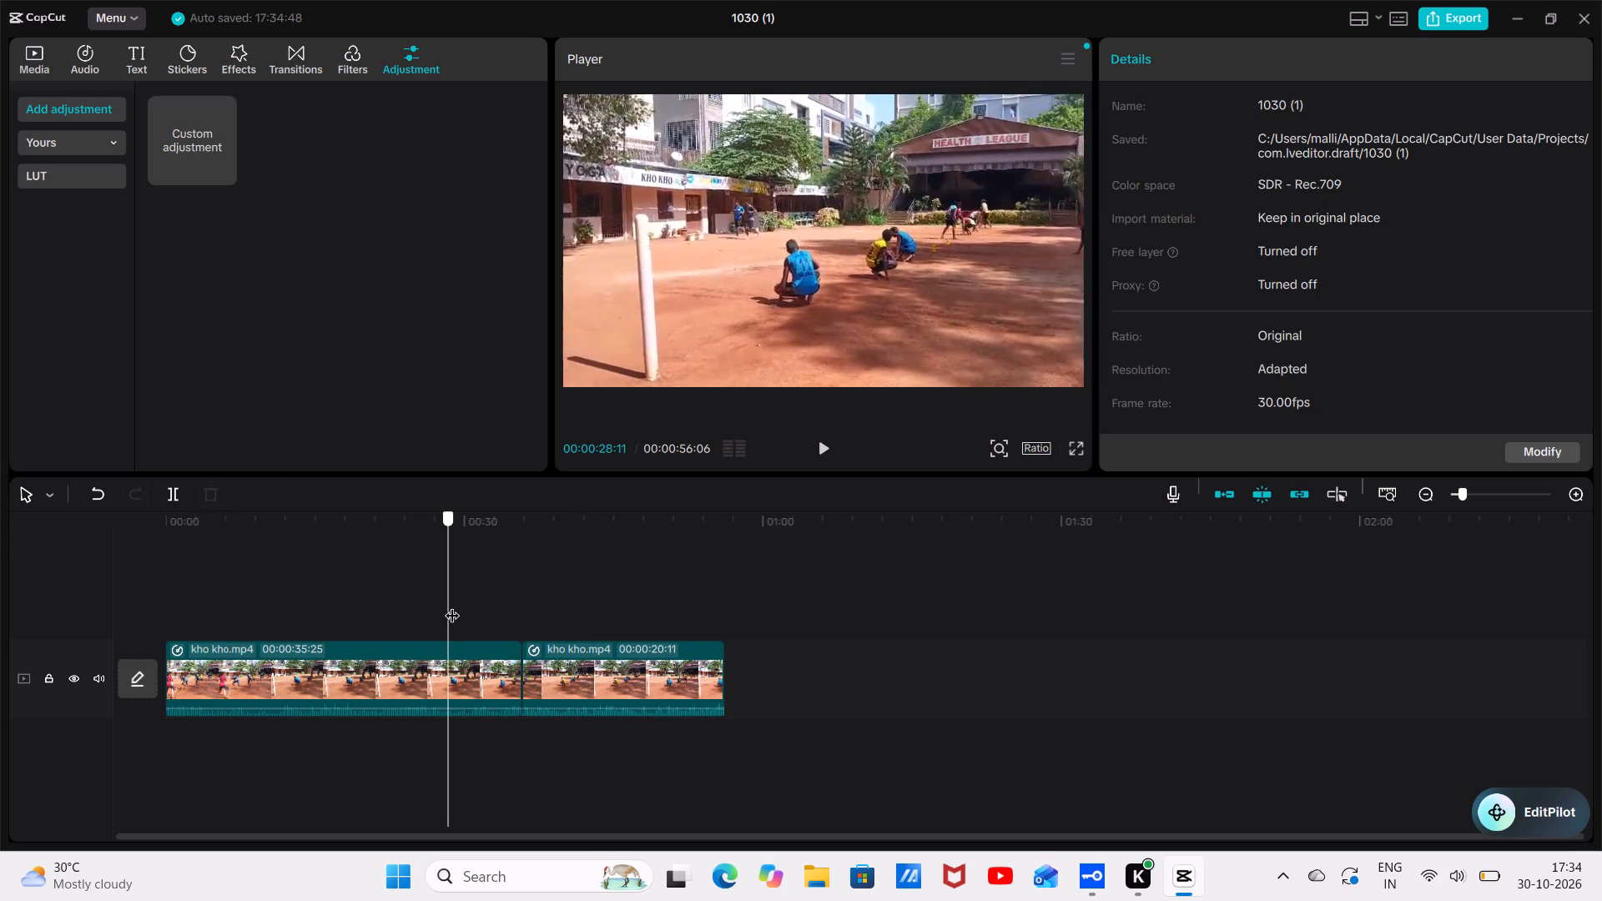
drag(452, 605, 460, 606)
click(824, 454)
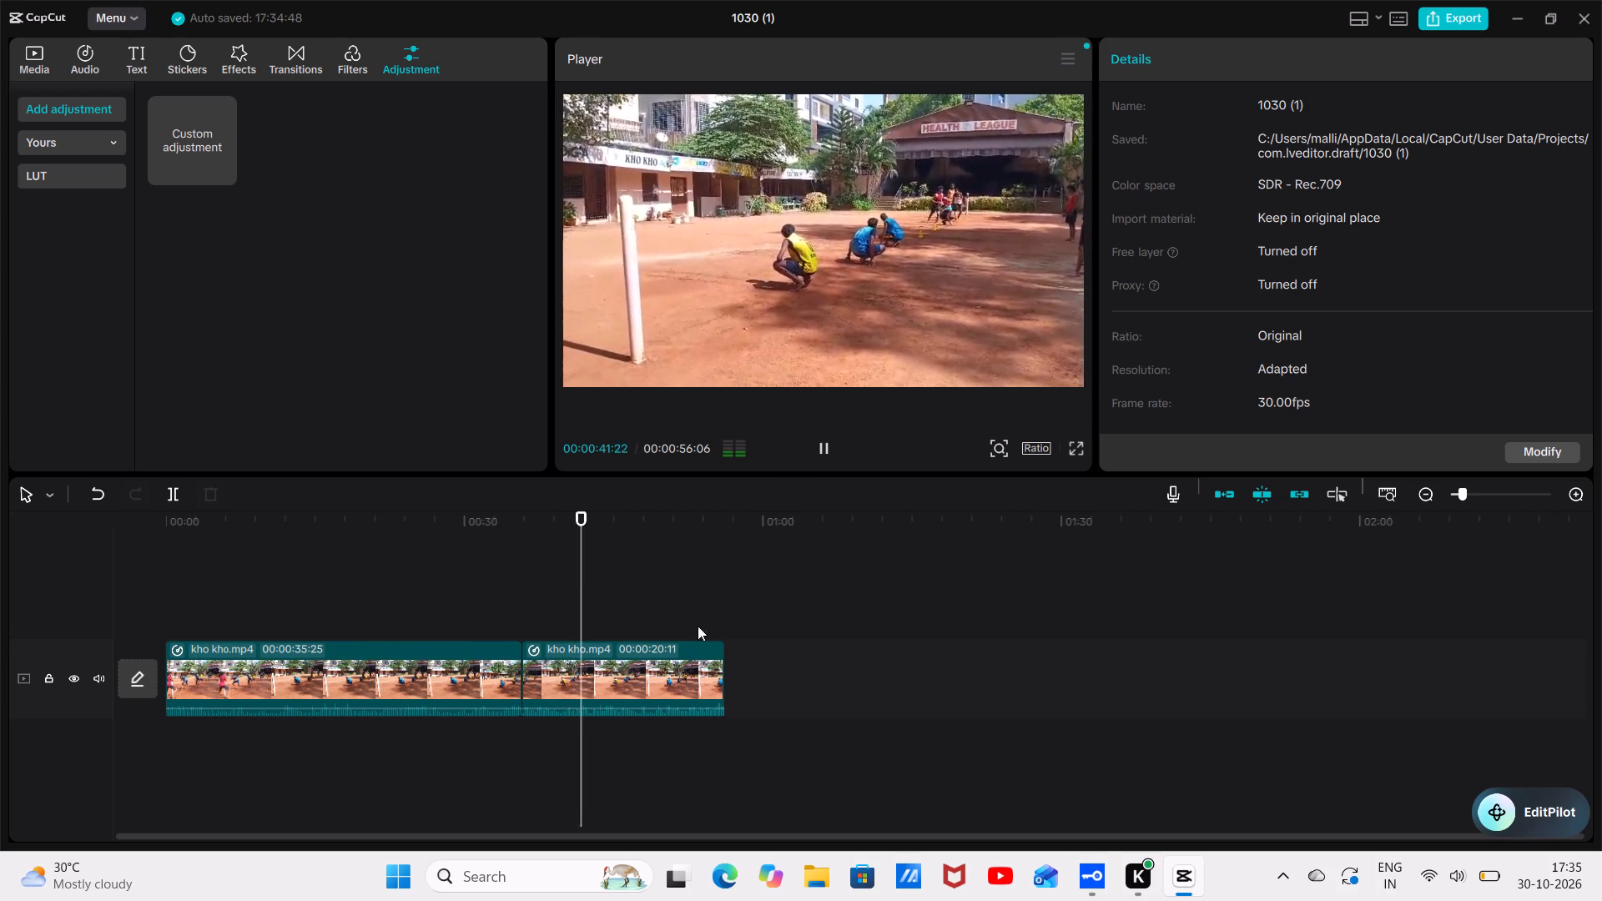
click(682, 643)
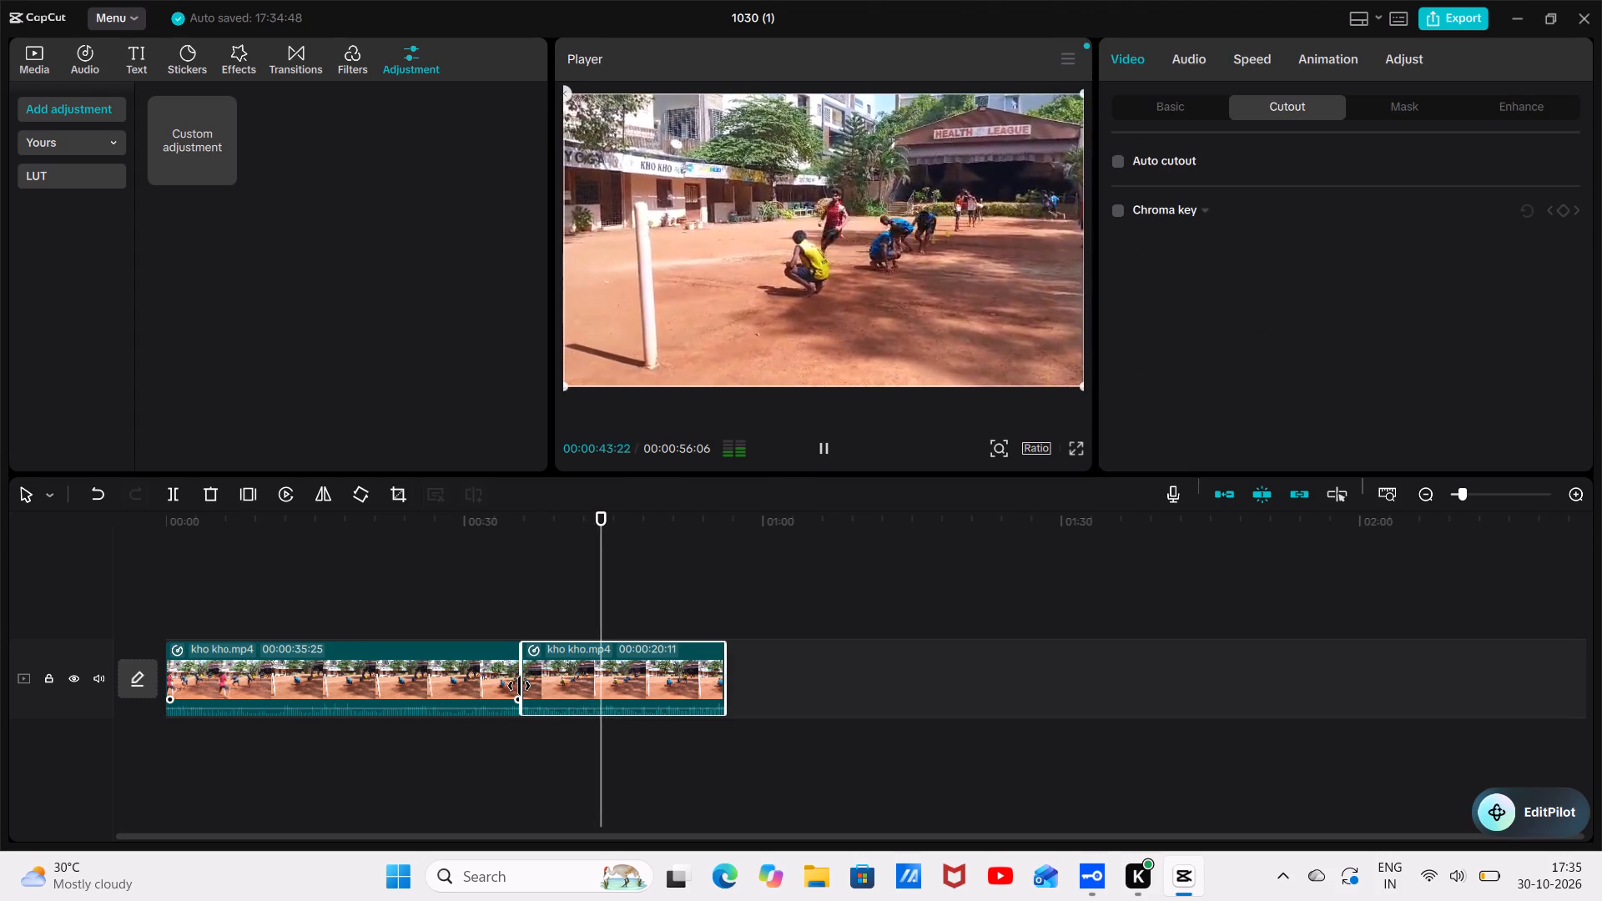
drag(519, 686, 506, 687)
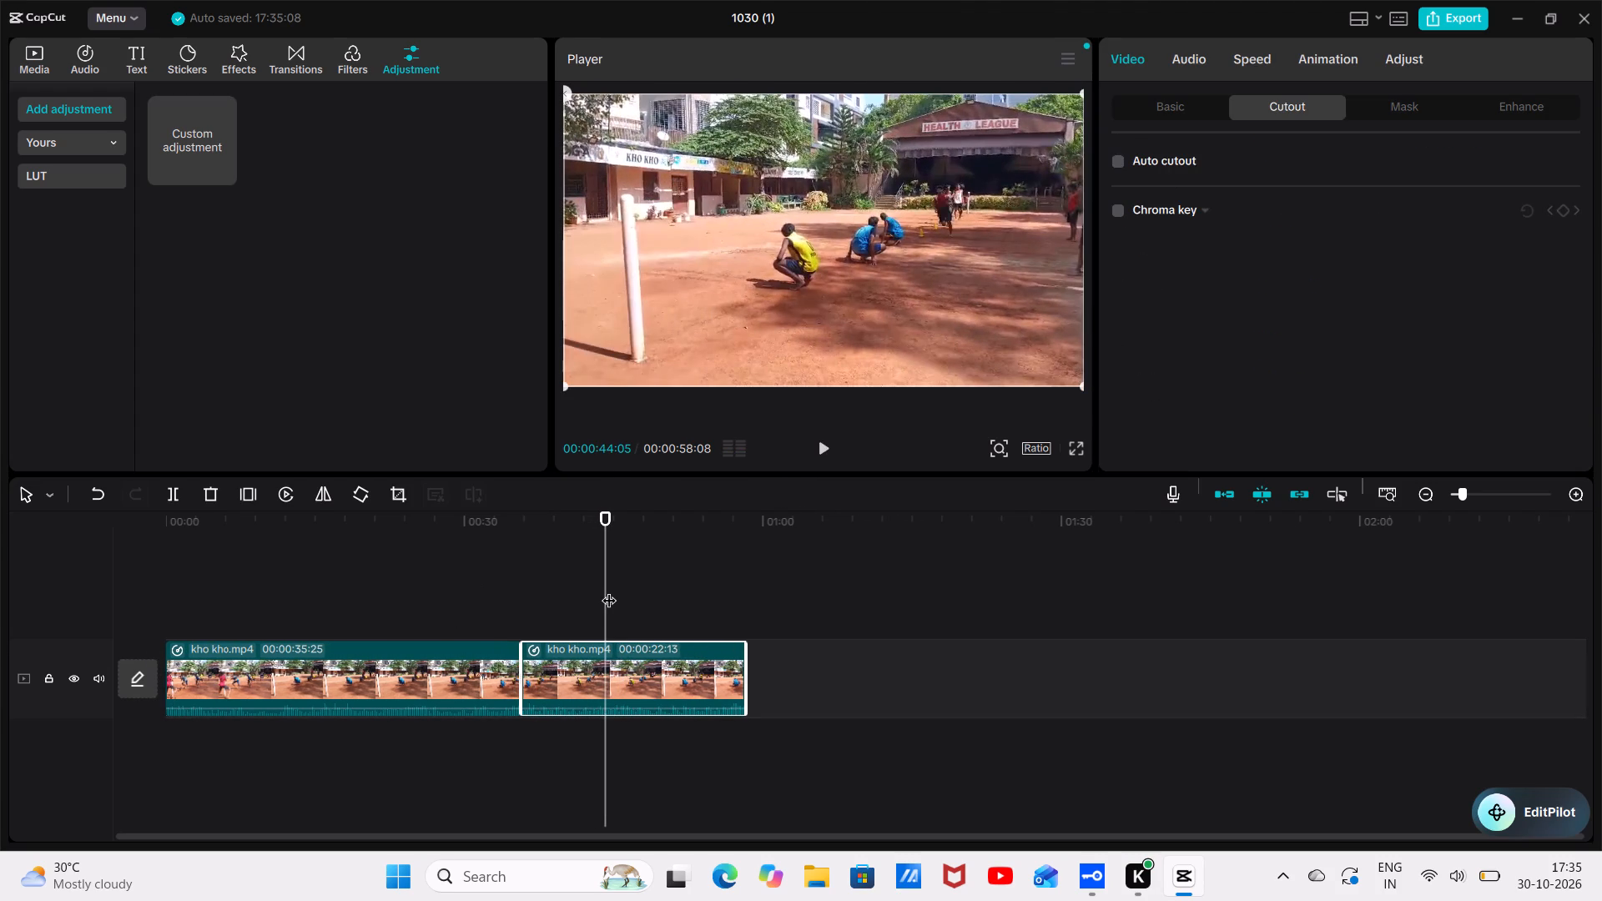
Split the last kho kho segment at 00:00:41:05.
drag(609, 590, 502, 593)
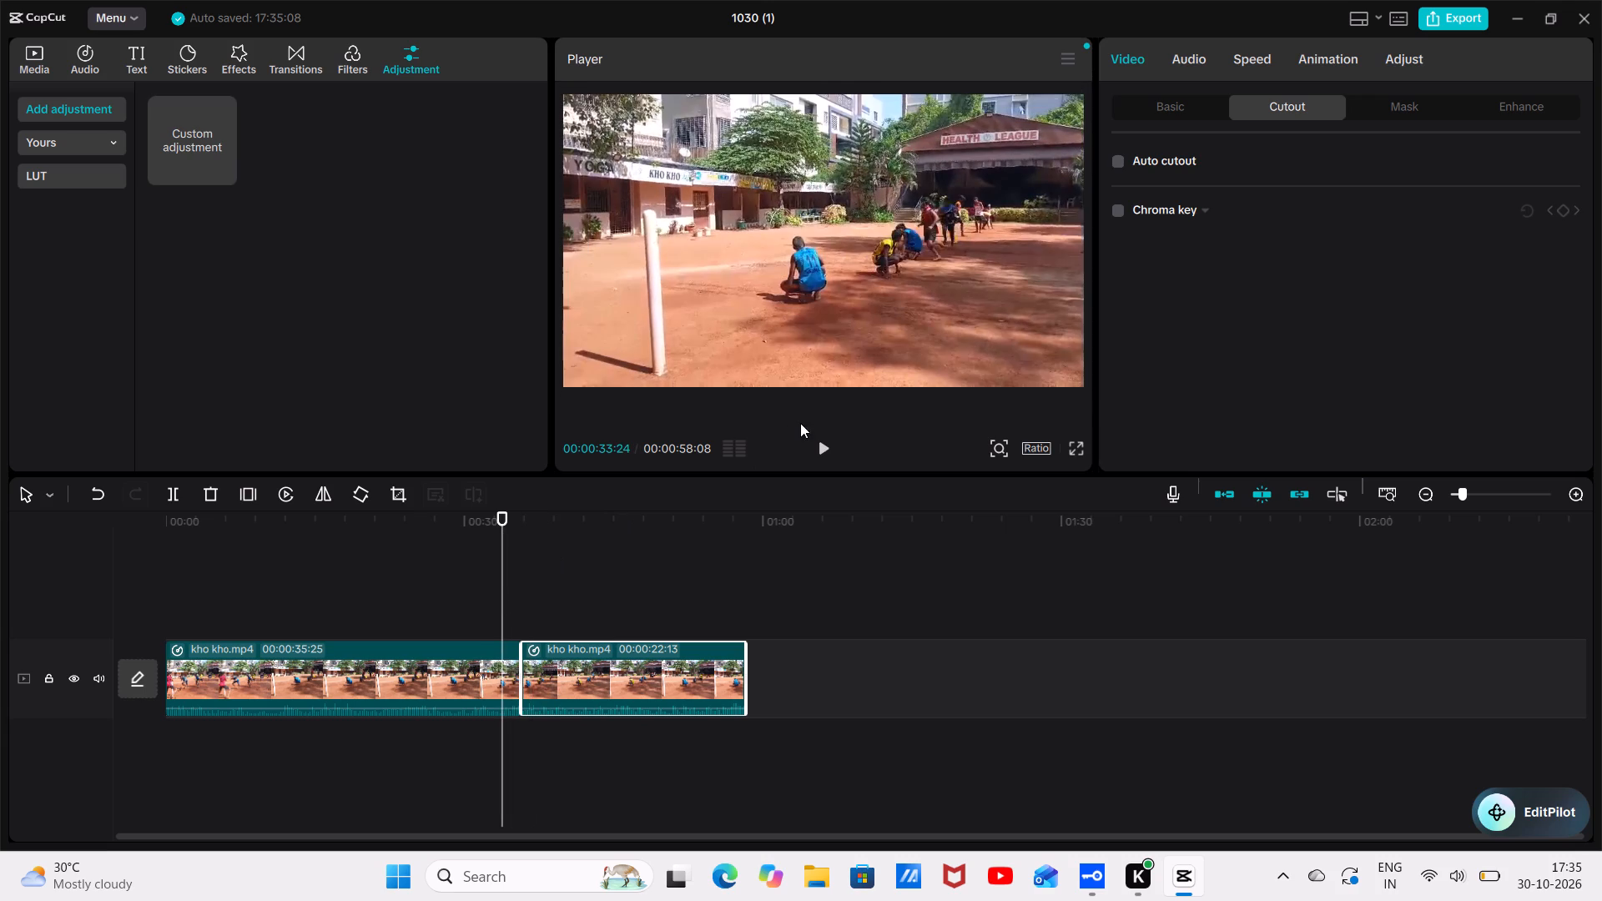
click(818, 439)
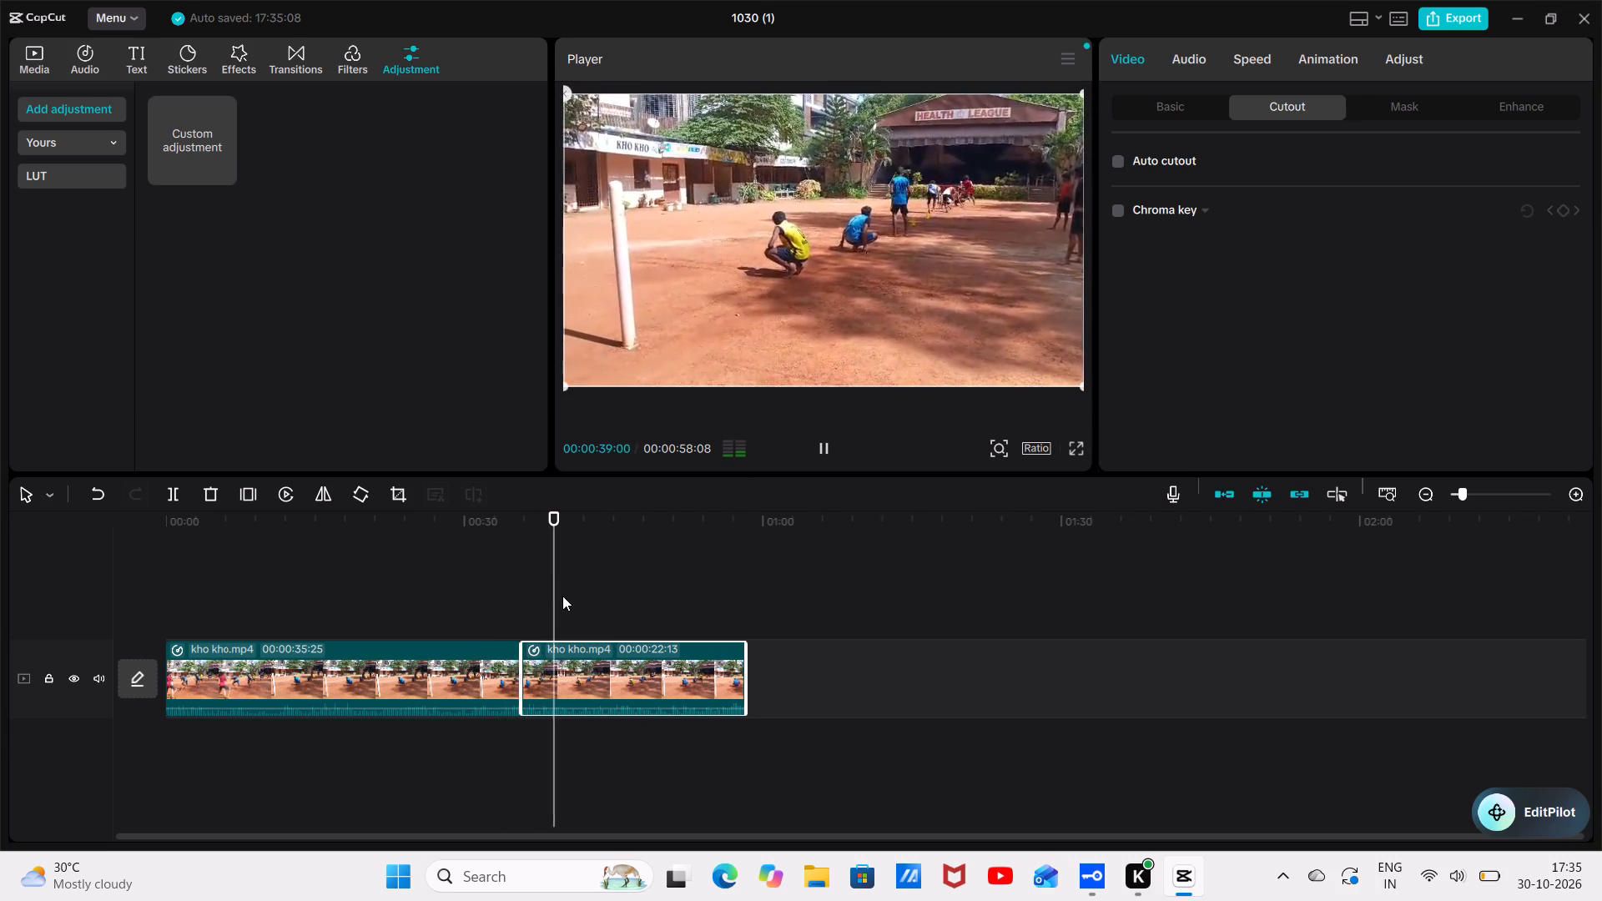
click(824, 445)
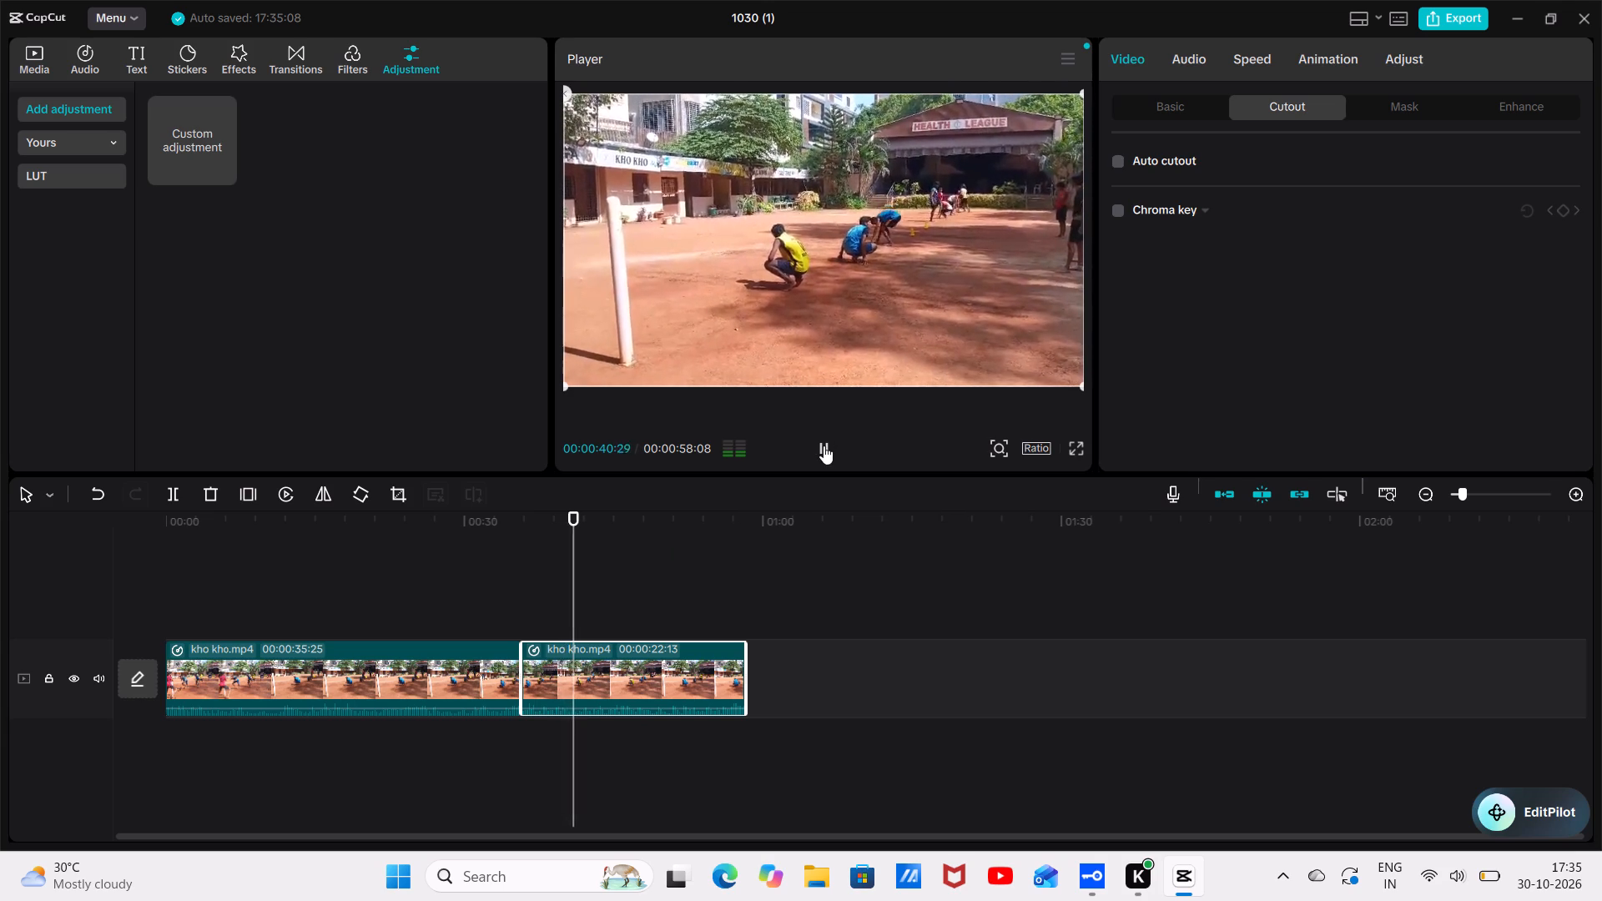
click(166, 487)
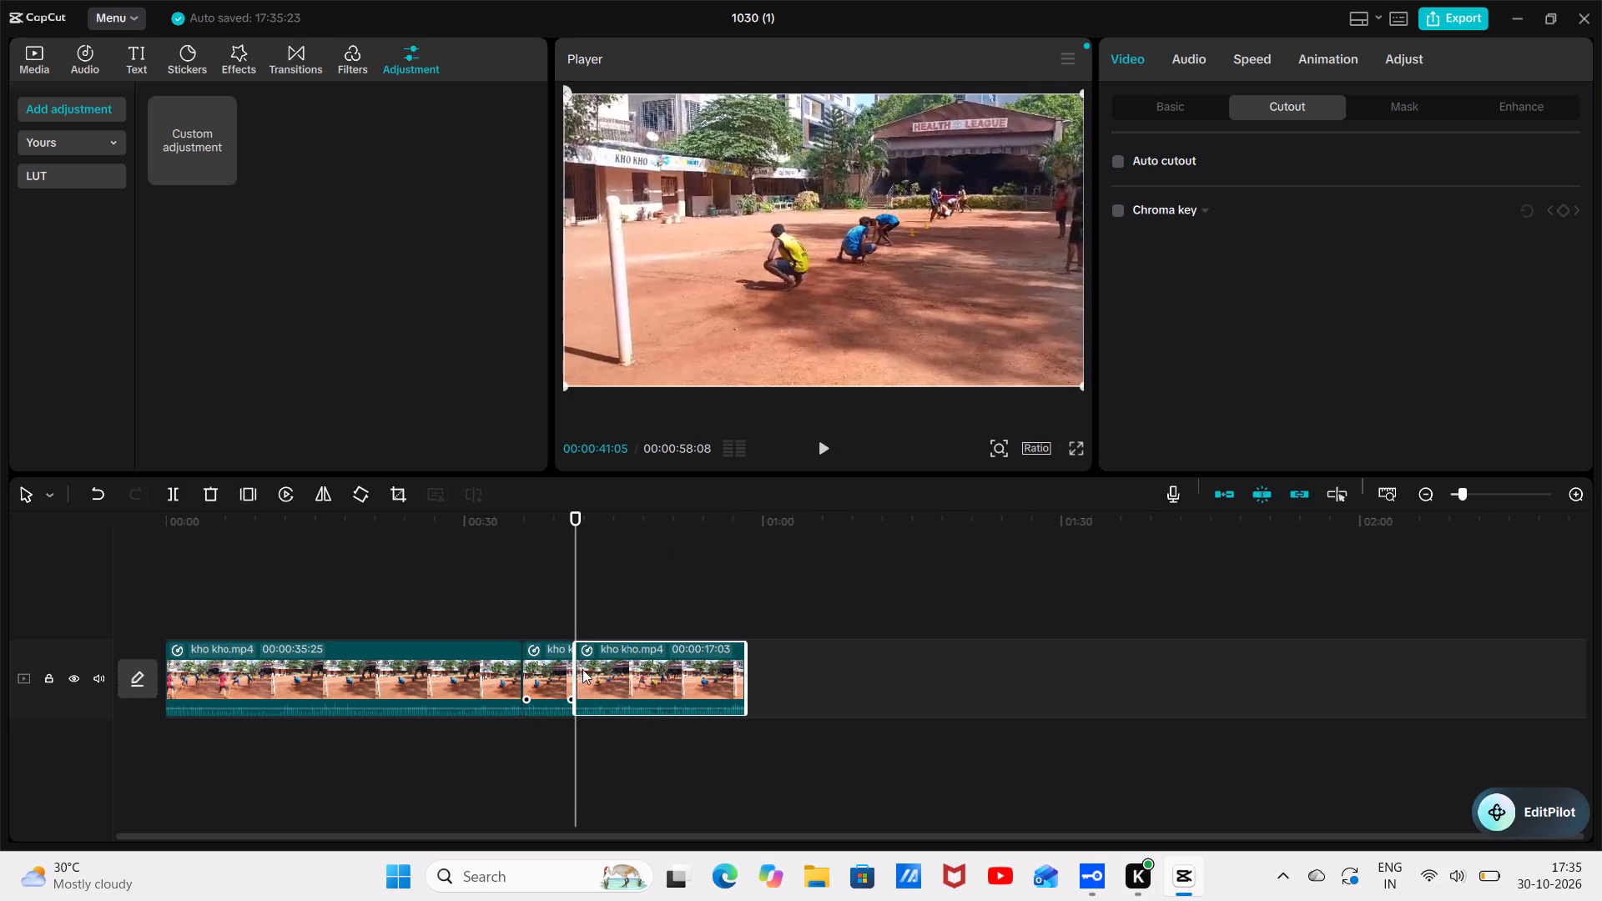
Delete the middle kho kho segment between the cuts at 00:00:35:25 and 00:00:41:05.
click(577, 671)
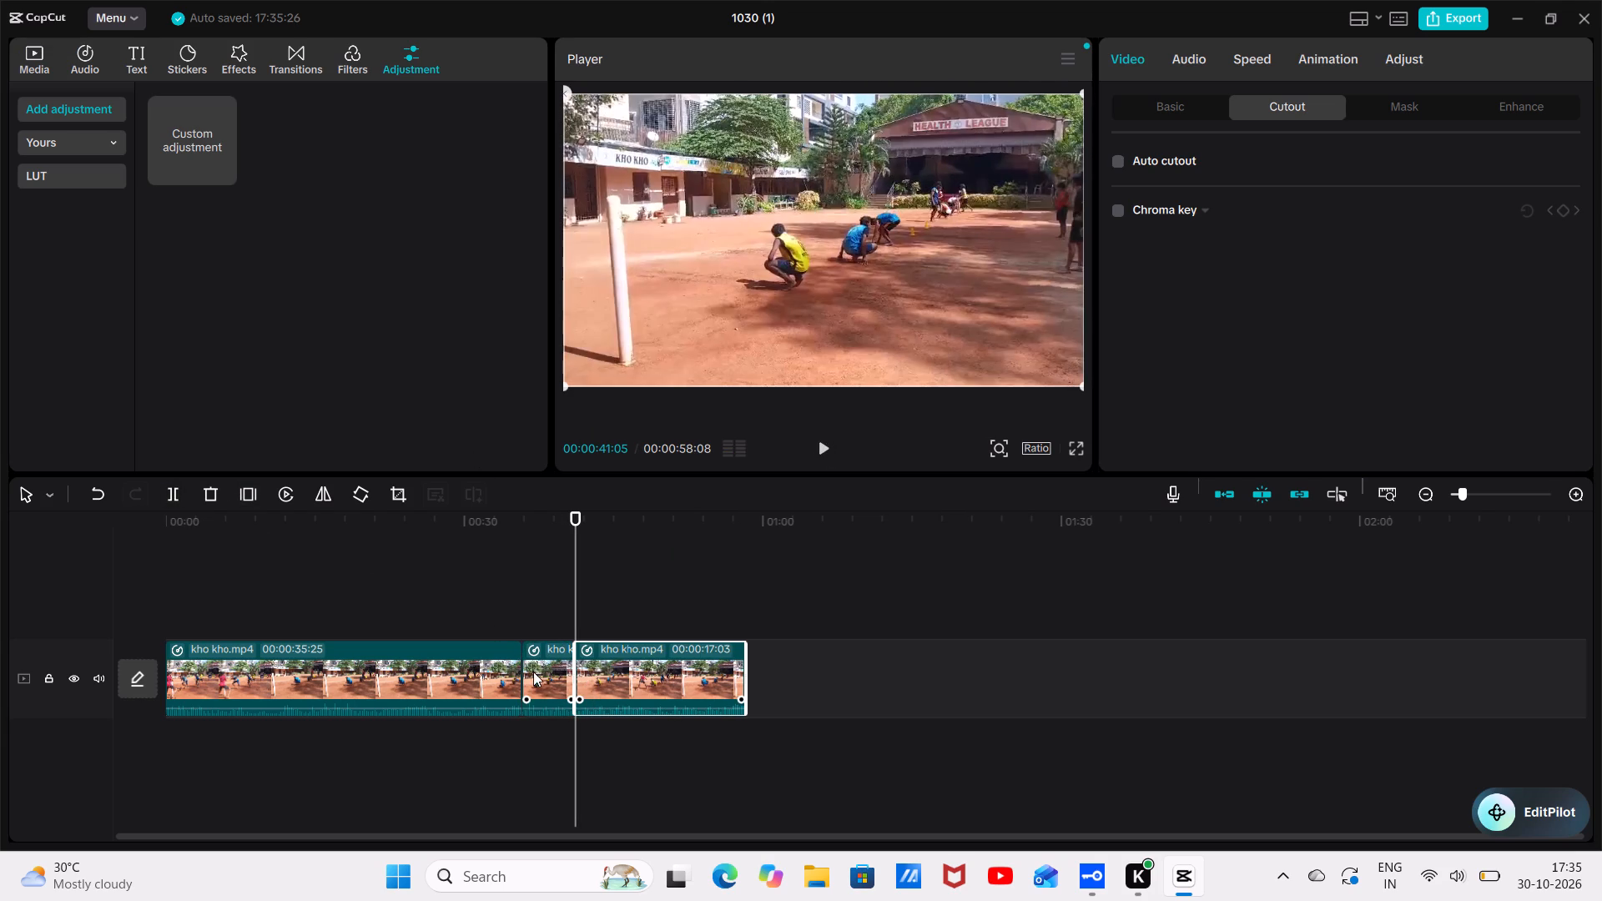
double_click(531, 672)
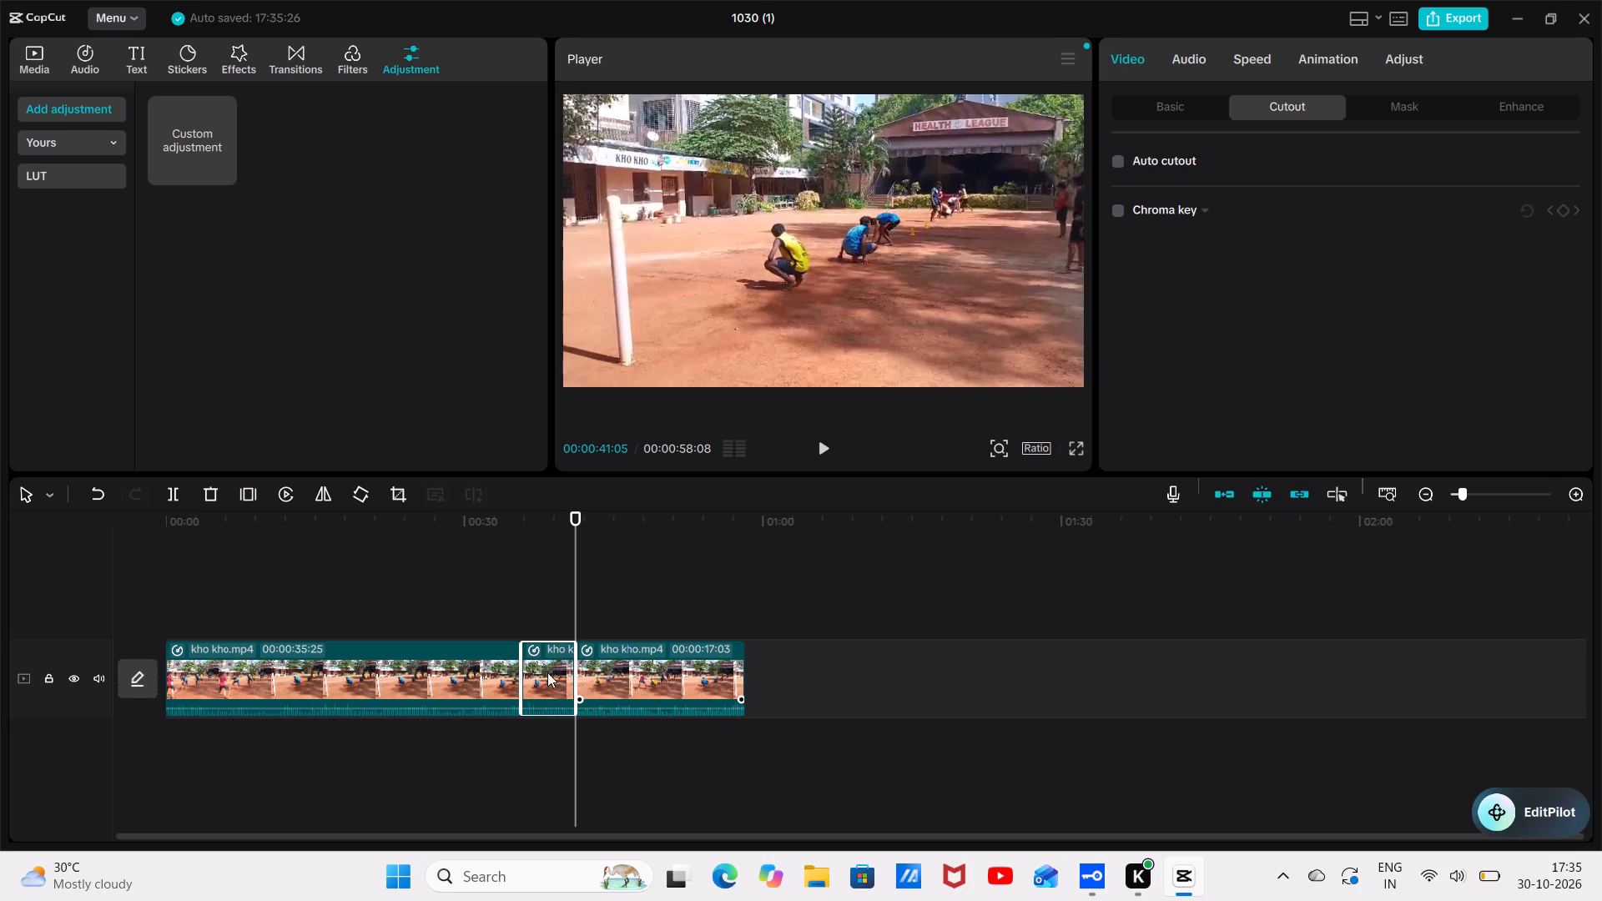
click(203, 489)
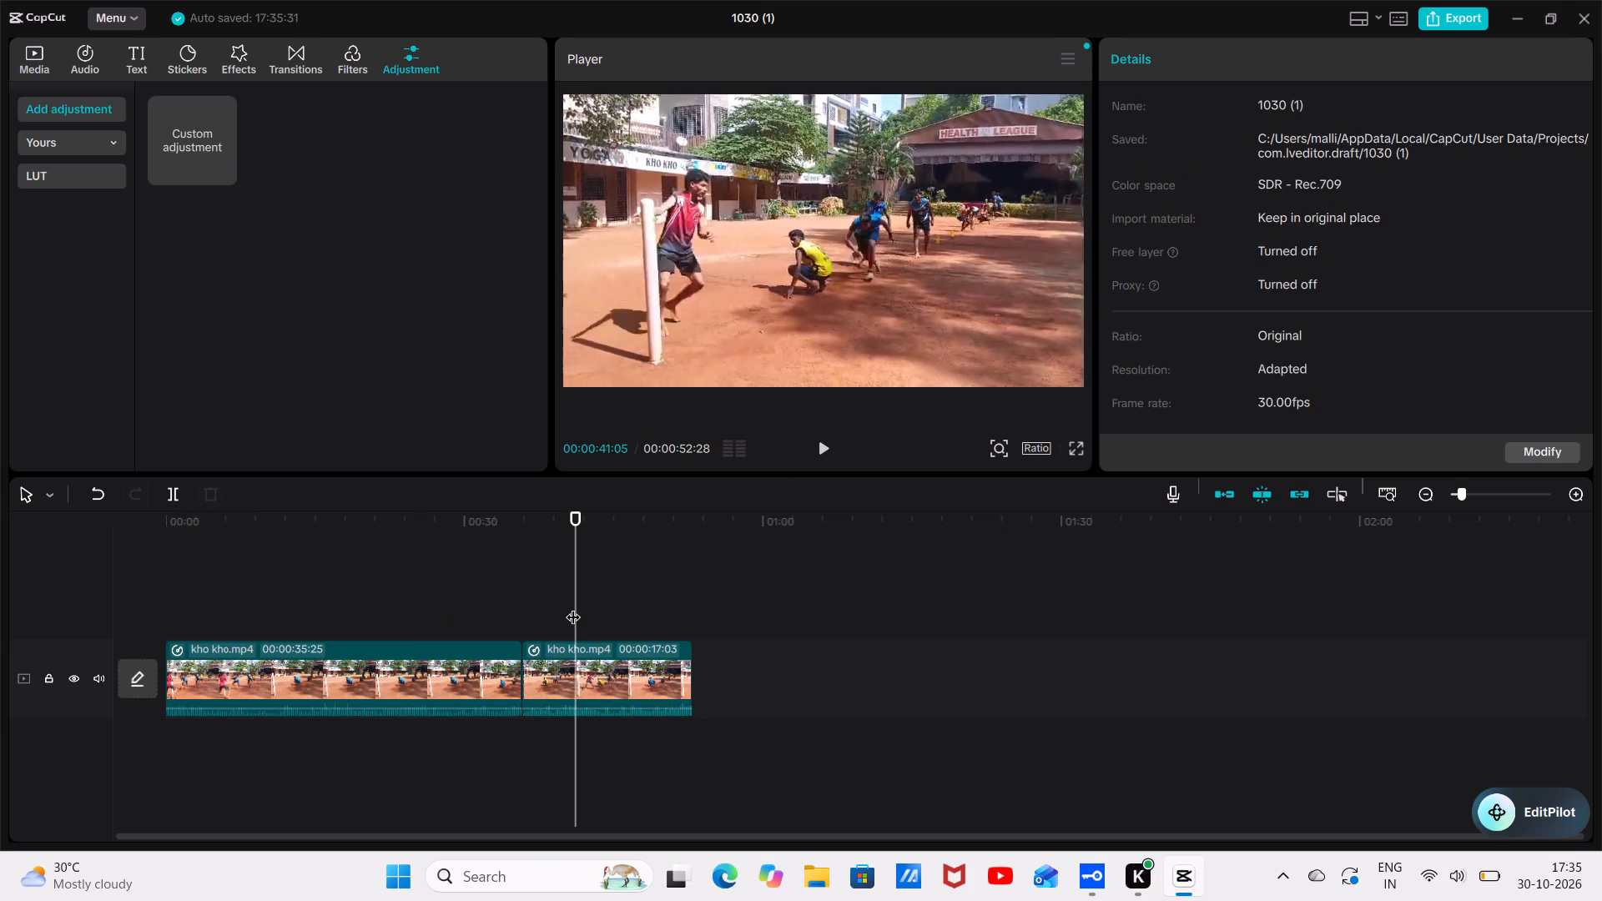
Review playback from about 32 seconds to the end and trim the end of the last kho kho segment to a duration of 00:00:15:19.
drag(573, 607, 485, 621)
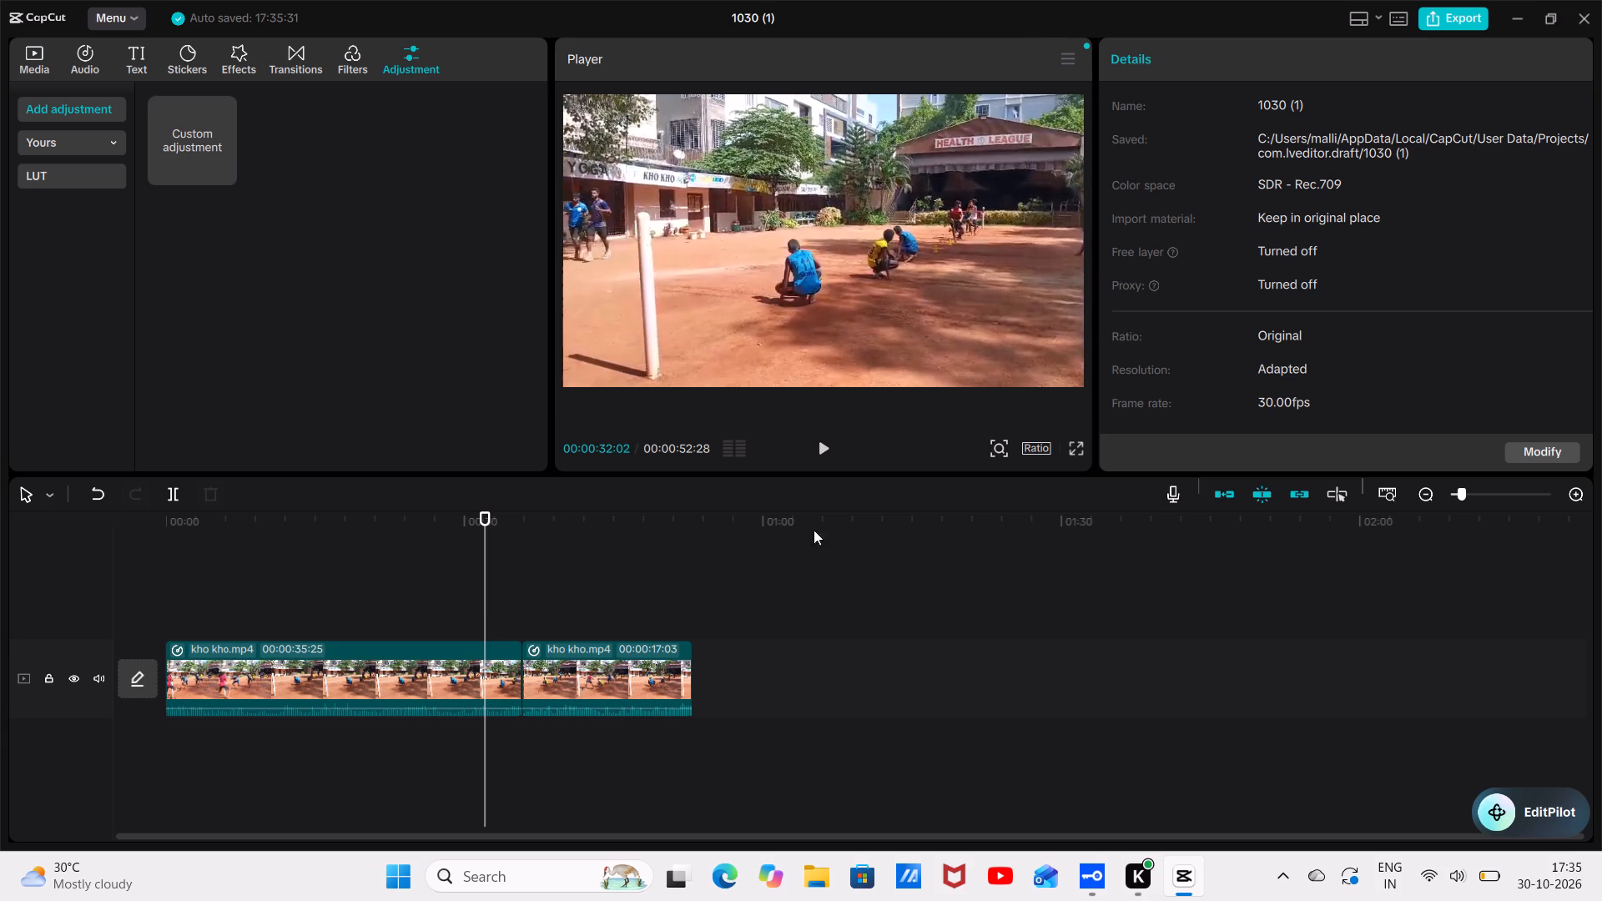
click(826, 456)
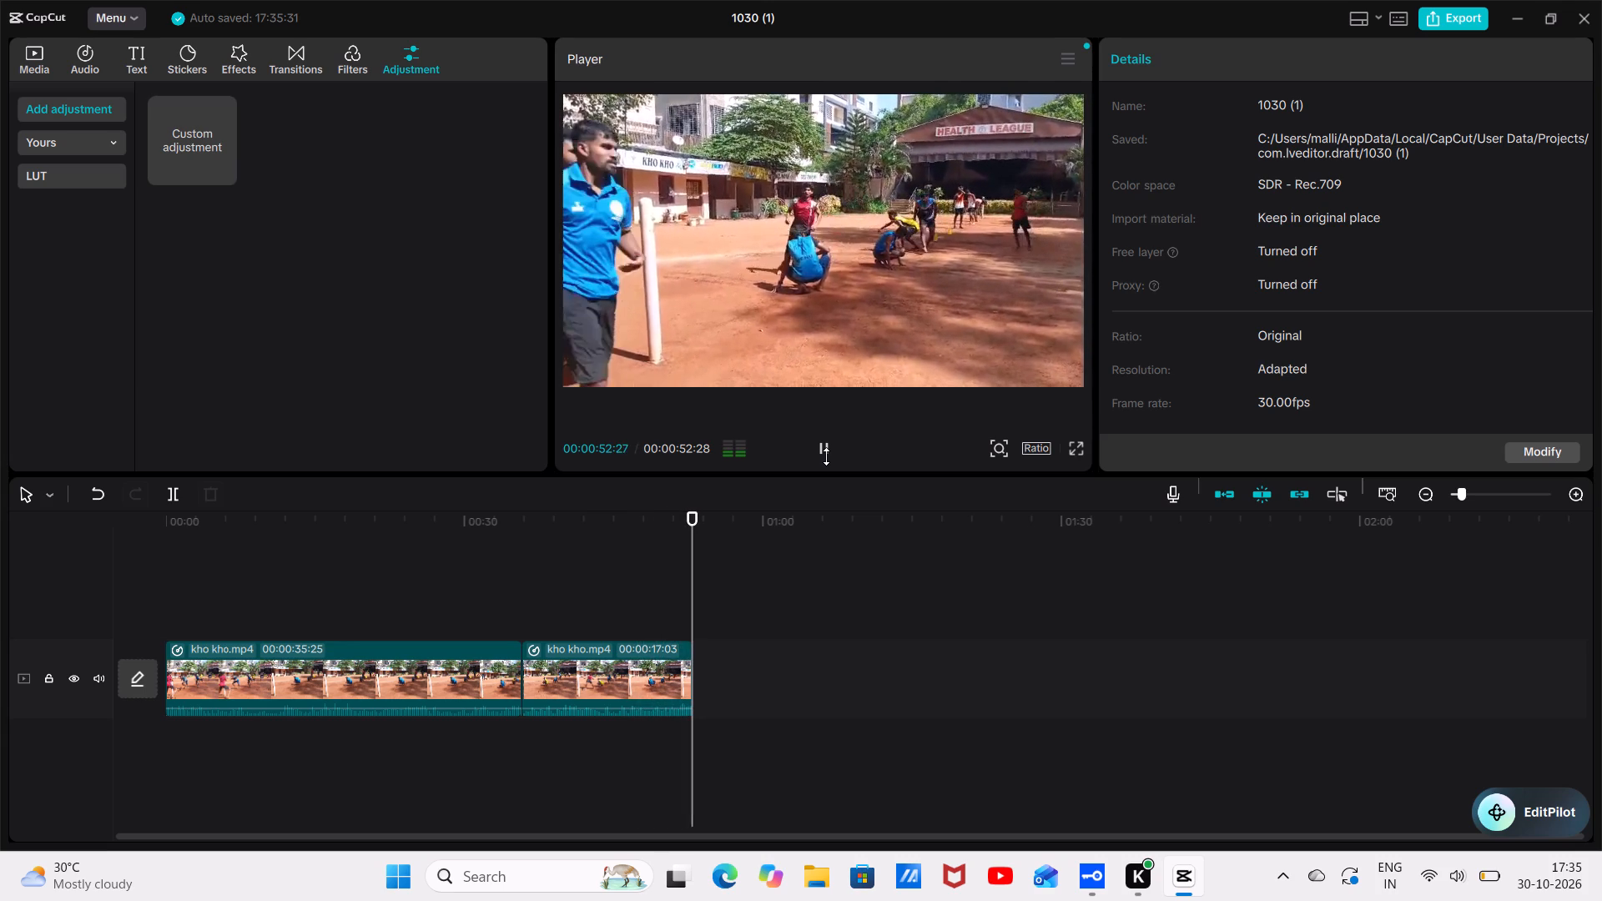
click(691, 675)
drag(697, 675, 695, 675)
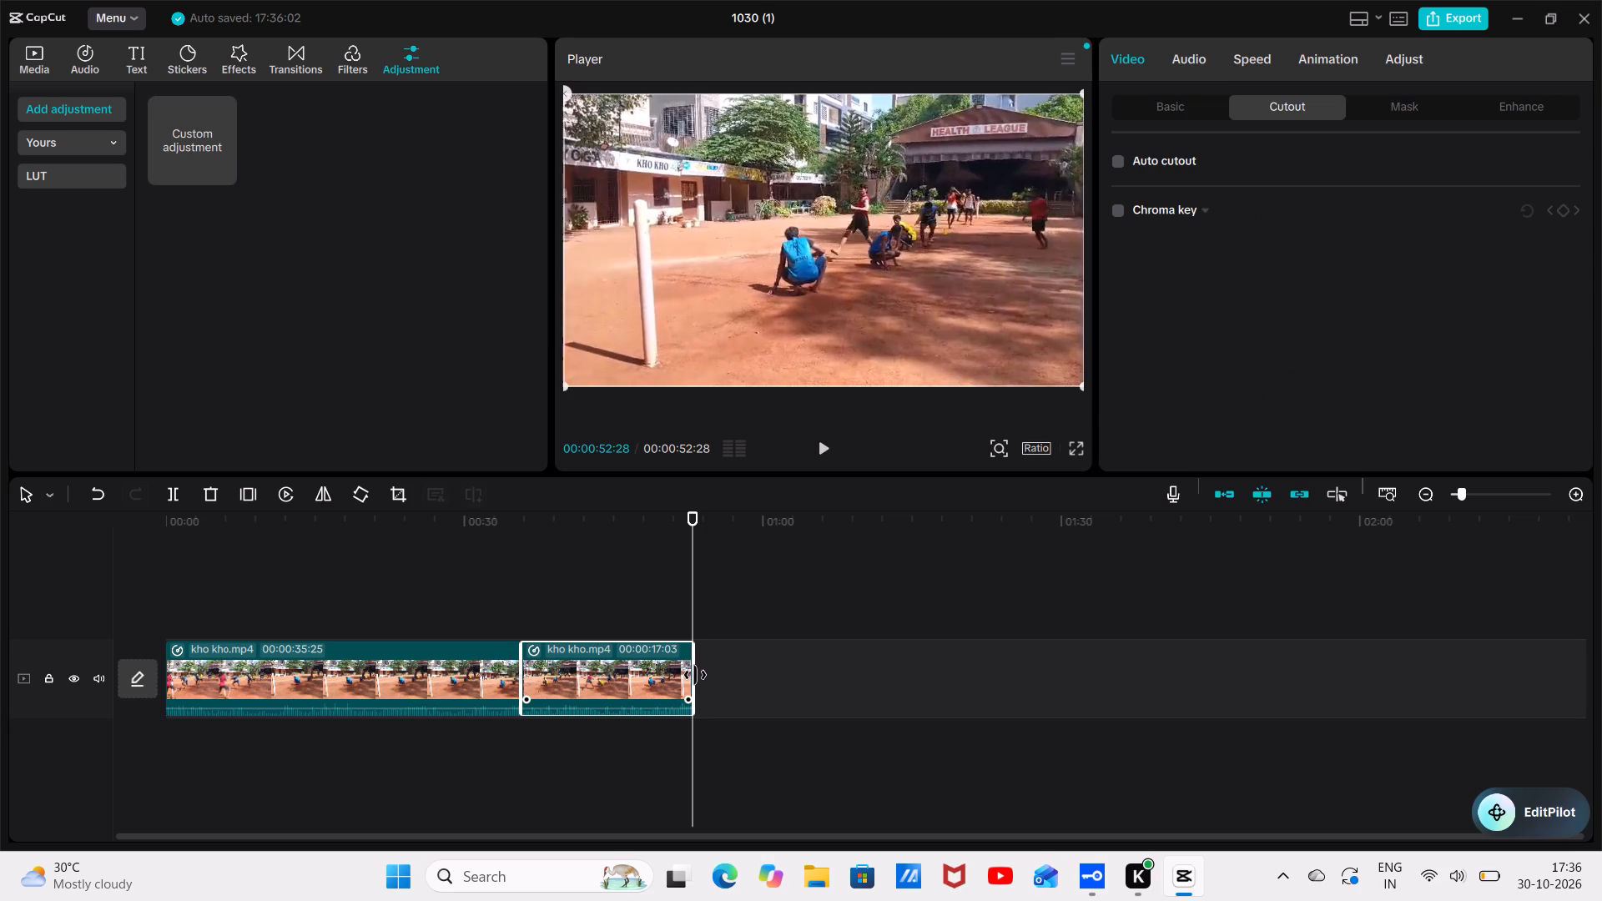
drag(695, 675, 676, 675)
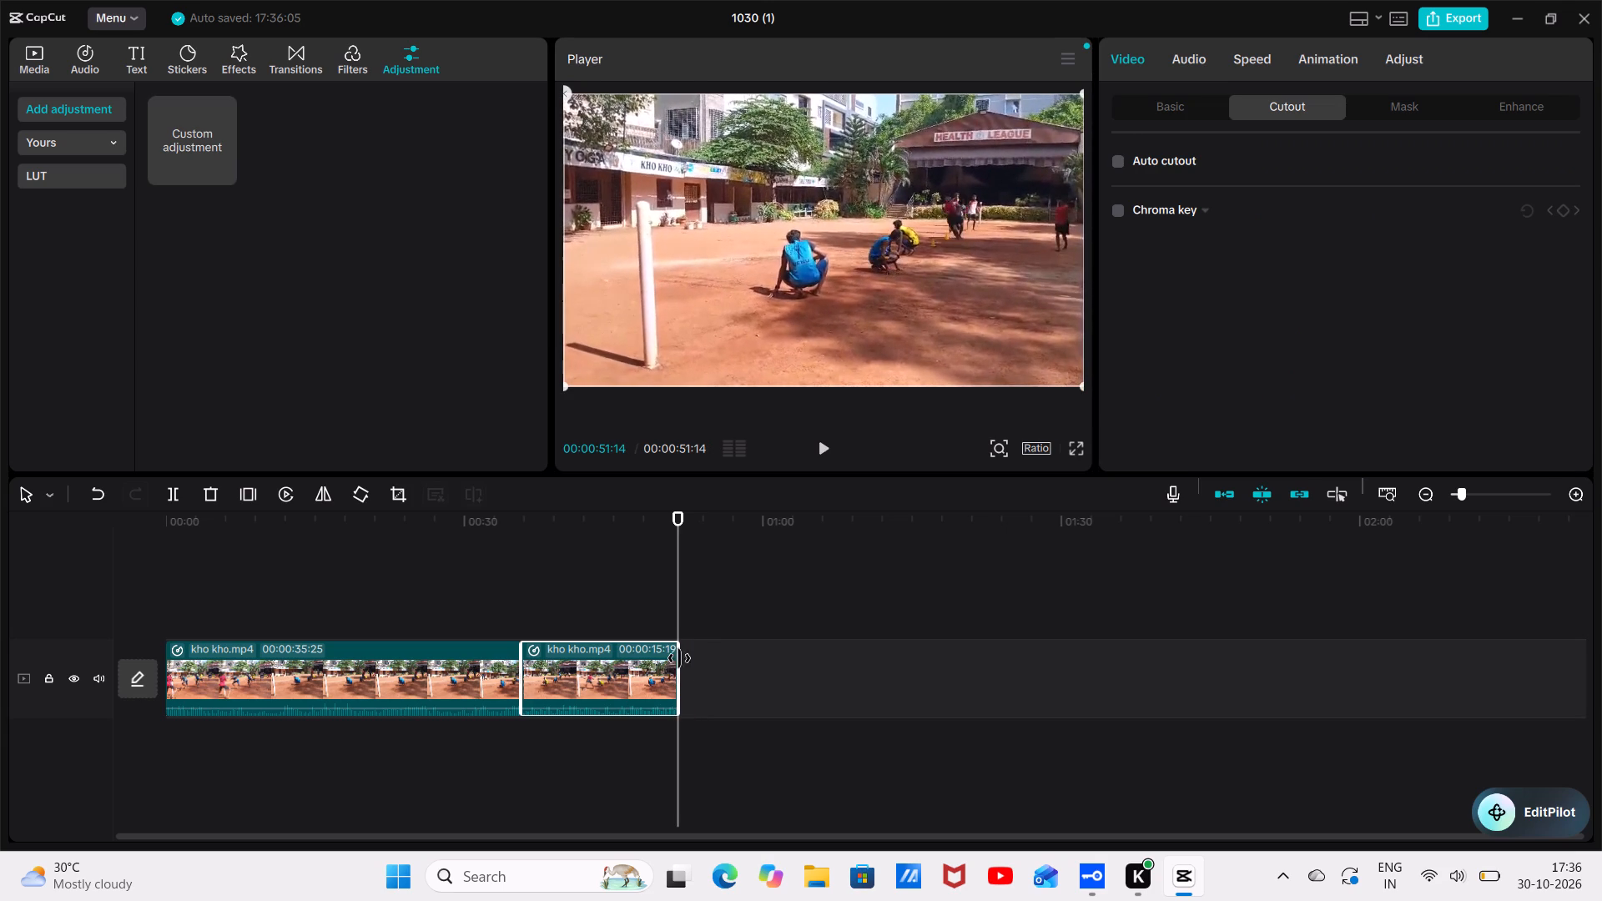
Play back the trimmed timeline from the start, pausing and resuming to check the closing seconds of the last segment.
click(815, 456)
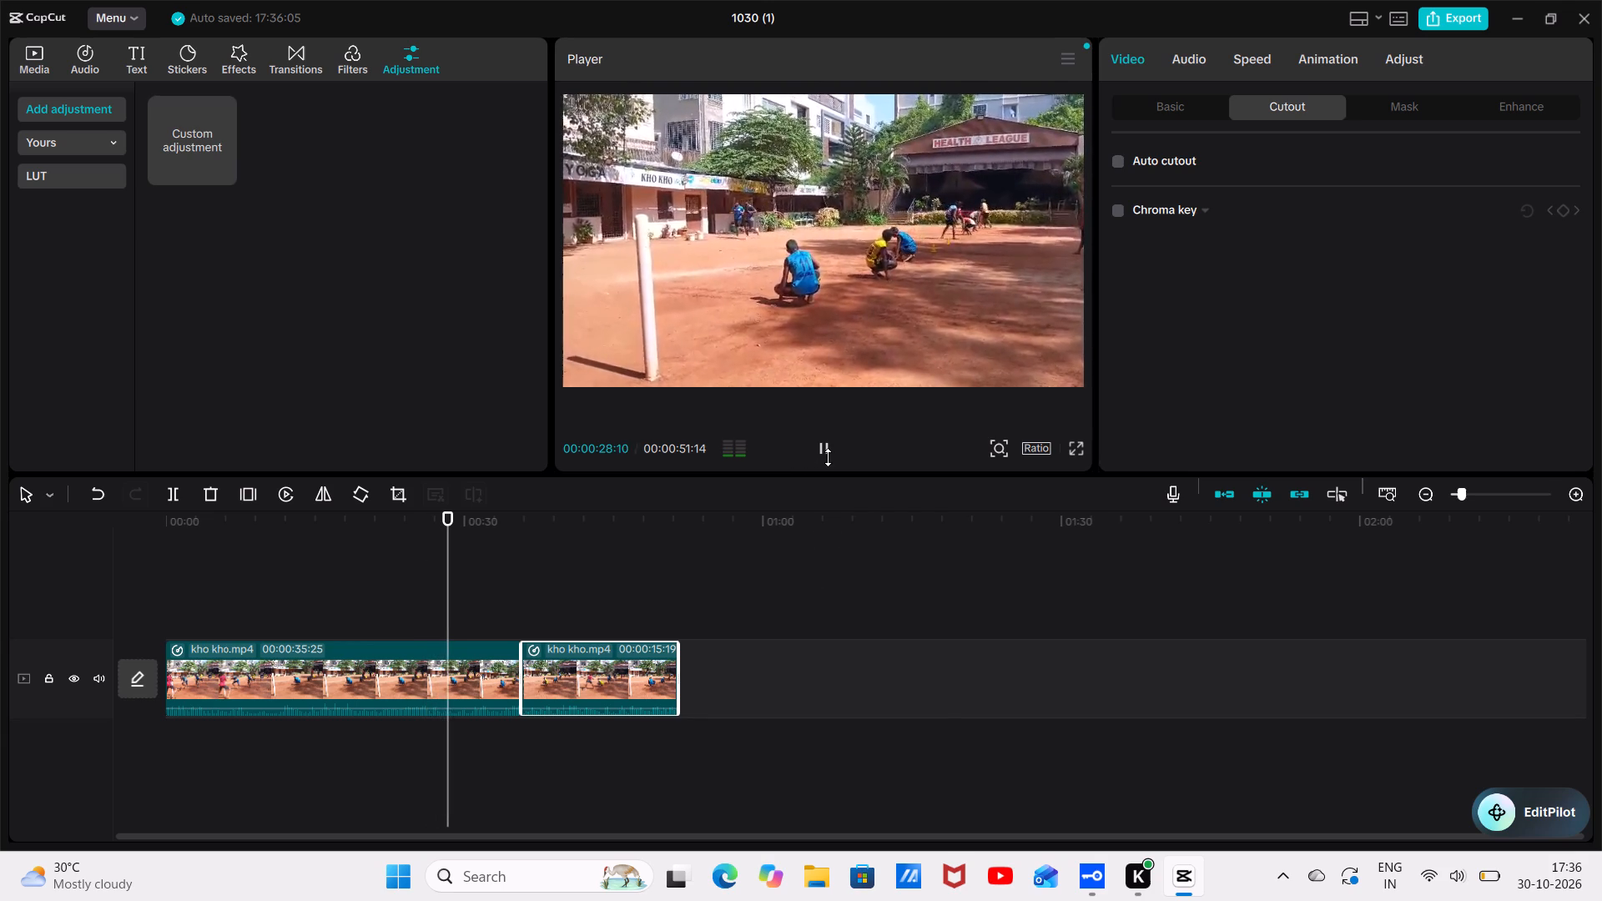
click(828, 457)
click(828, 457)
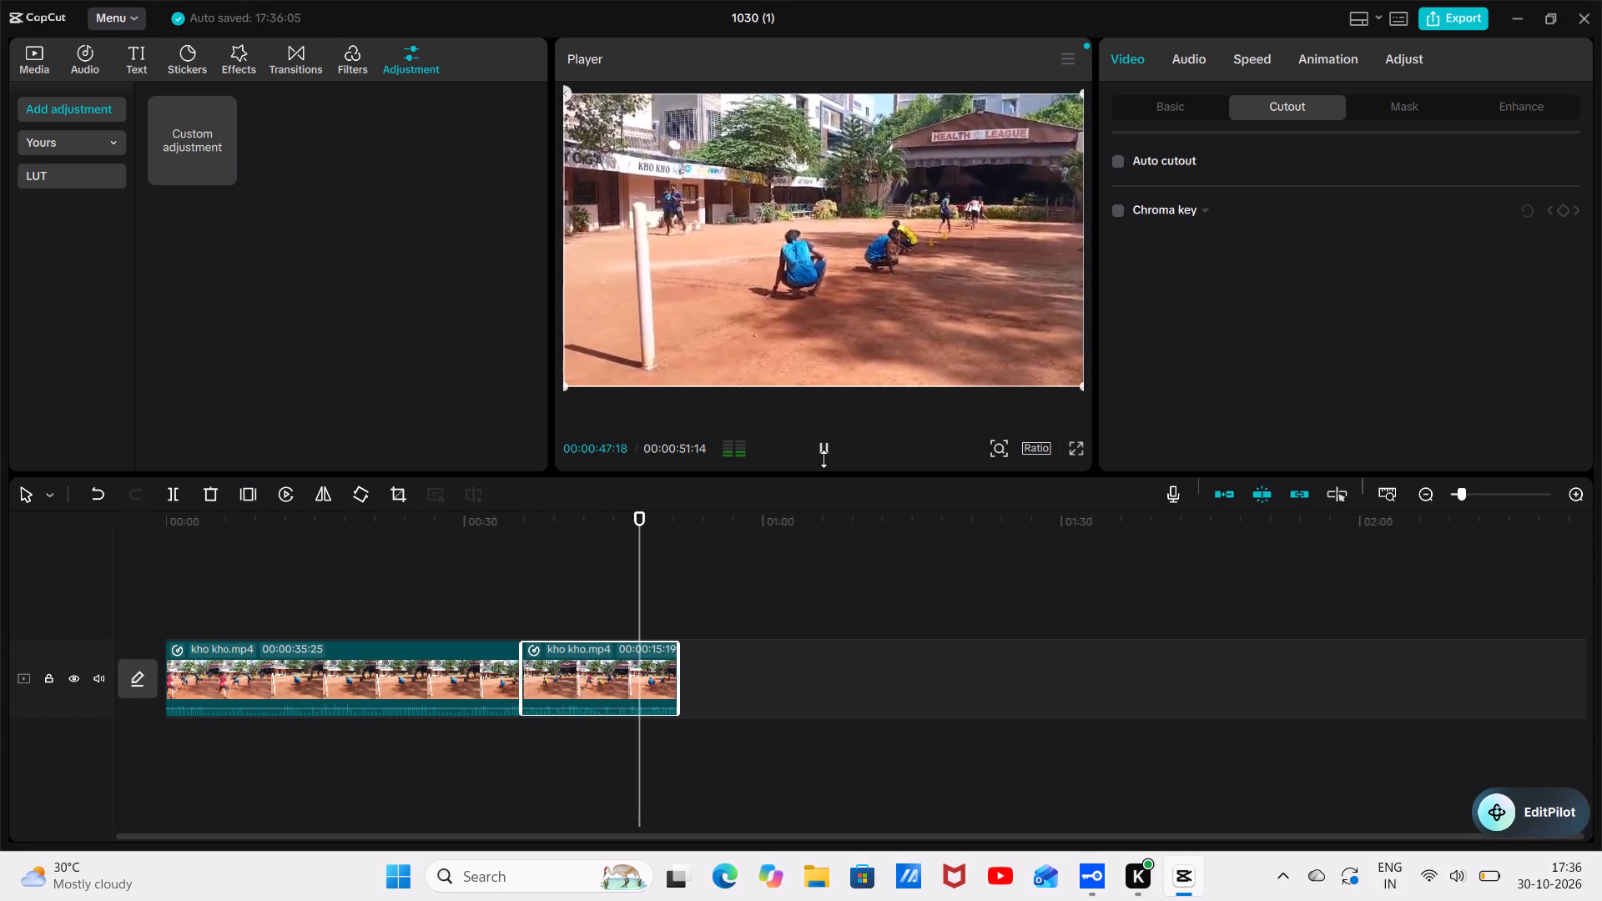
click(826, 442)
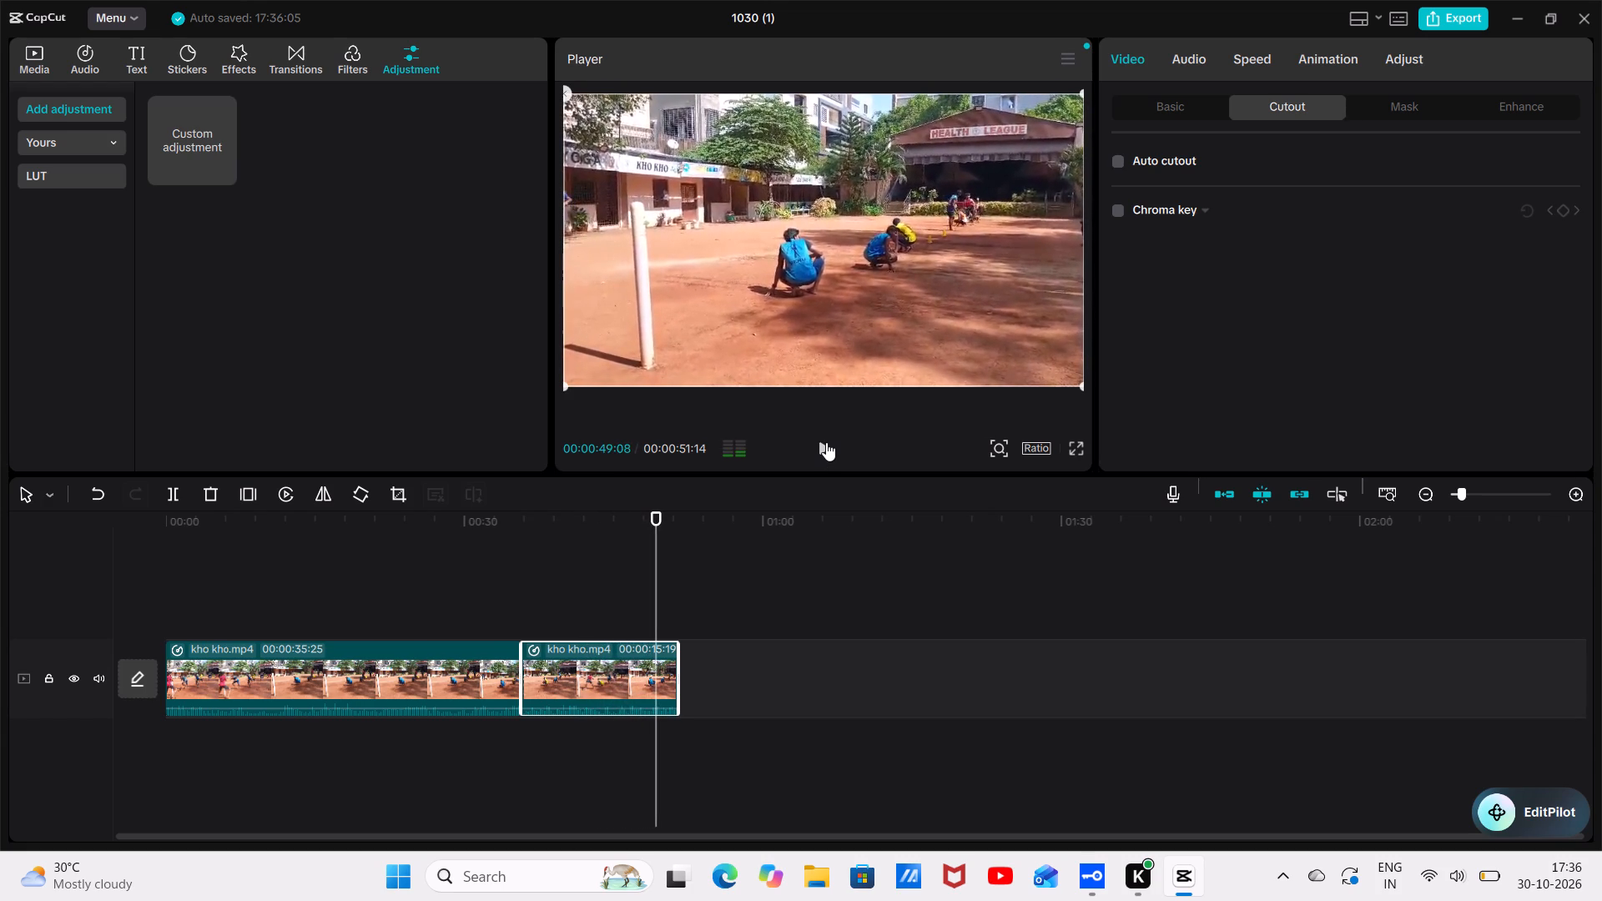
click(826, 442)
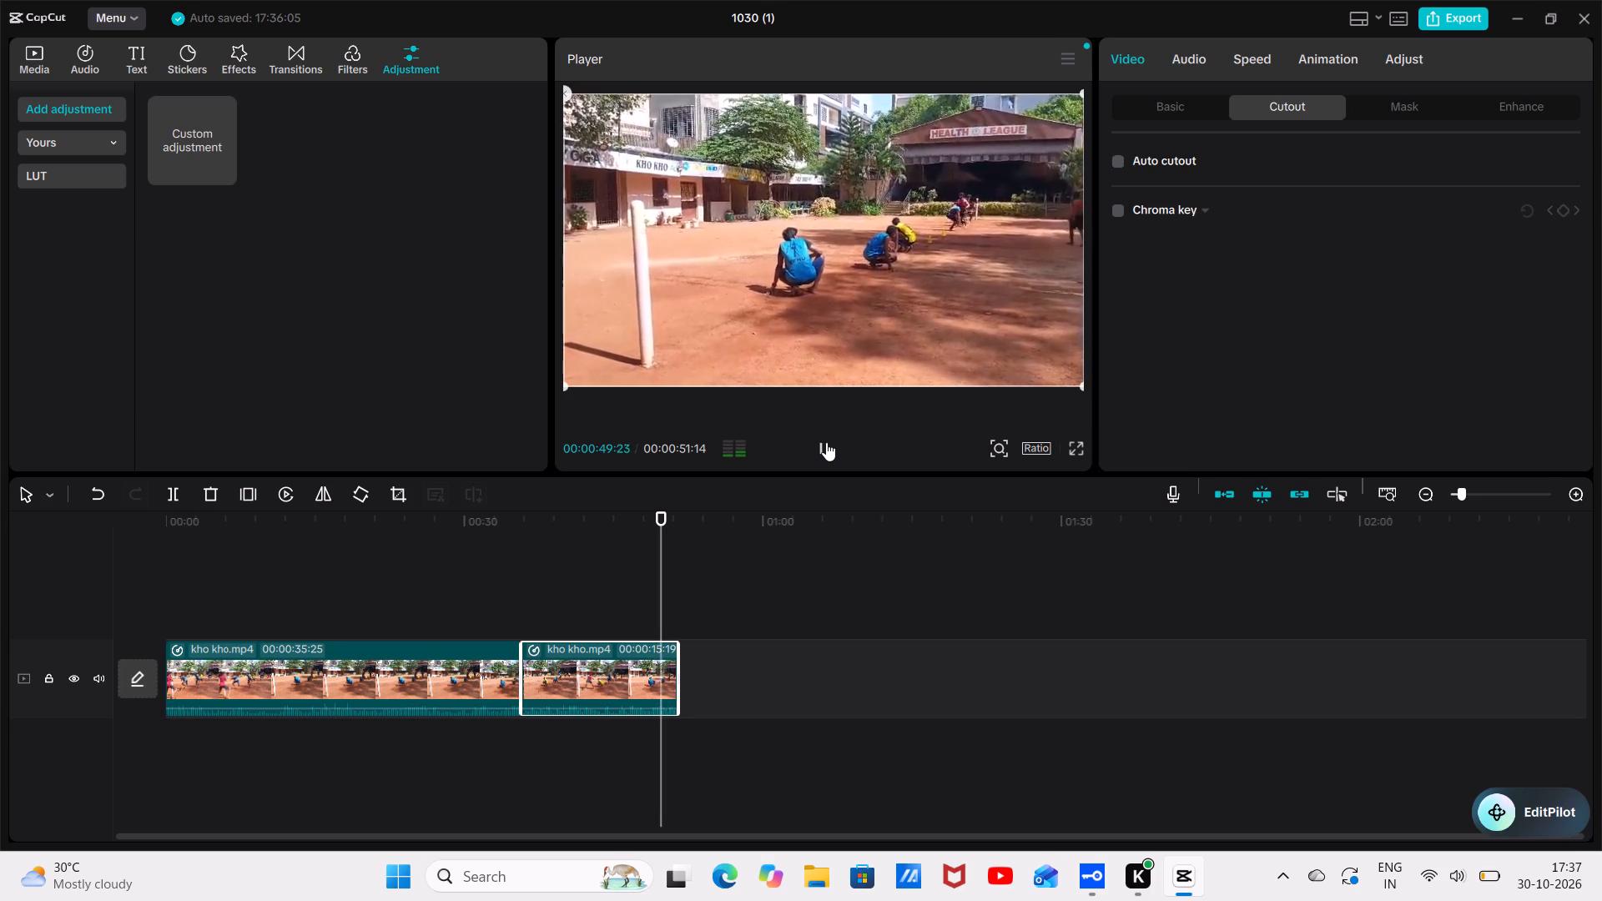
click(826, 442)
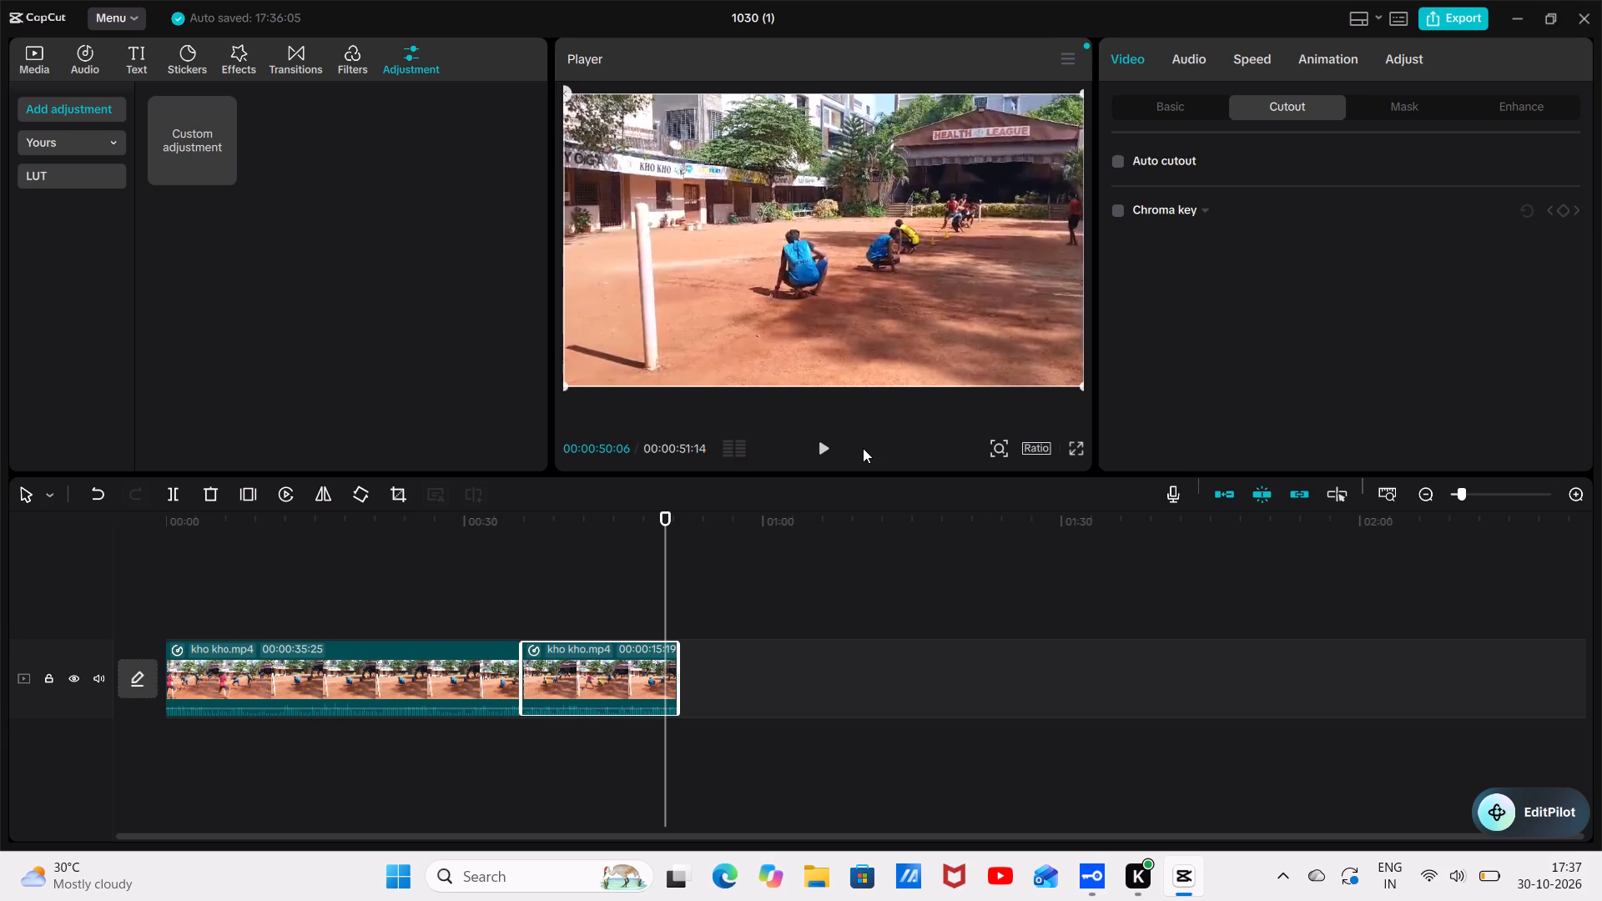
click(863, 448)
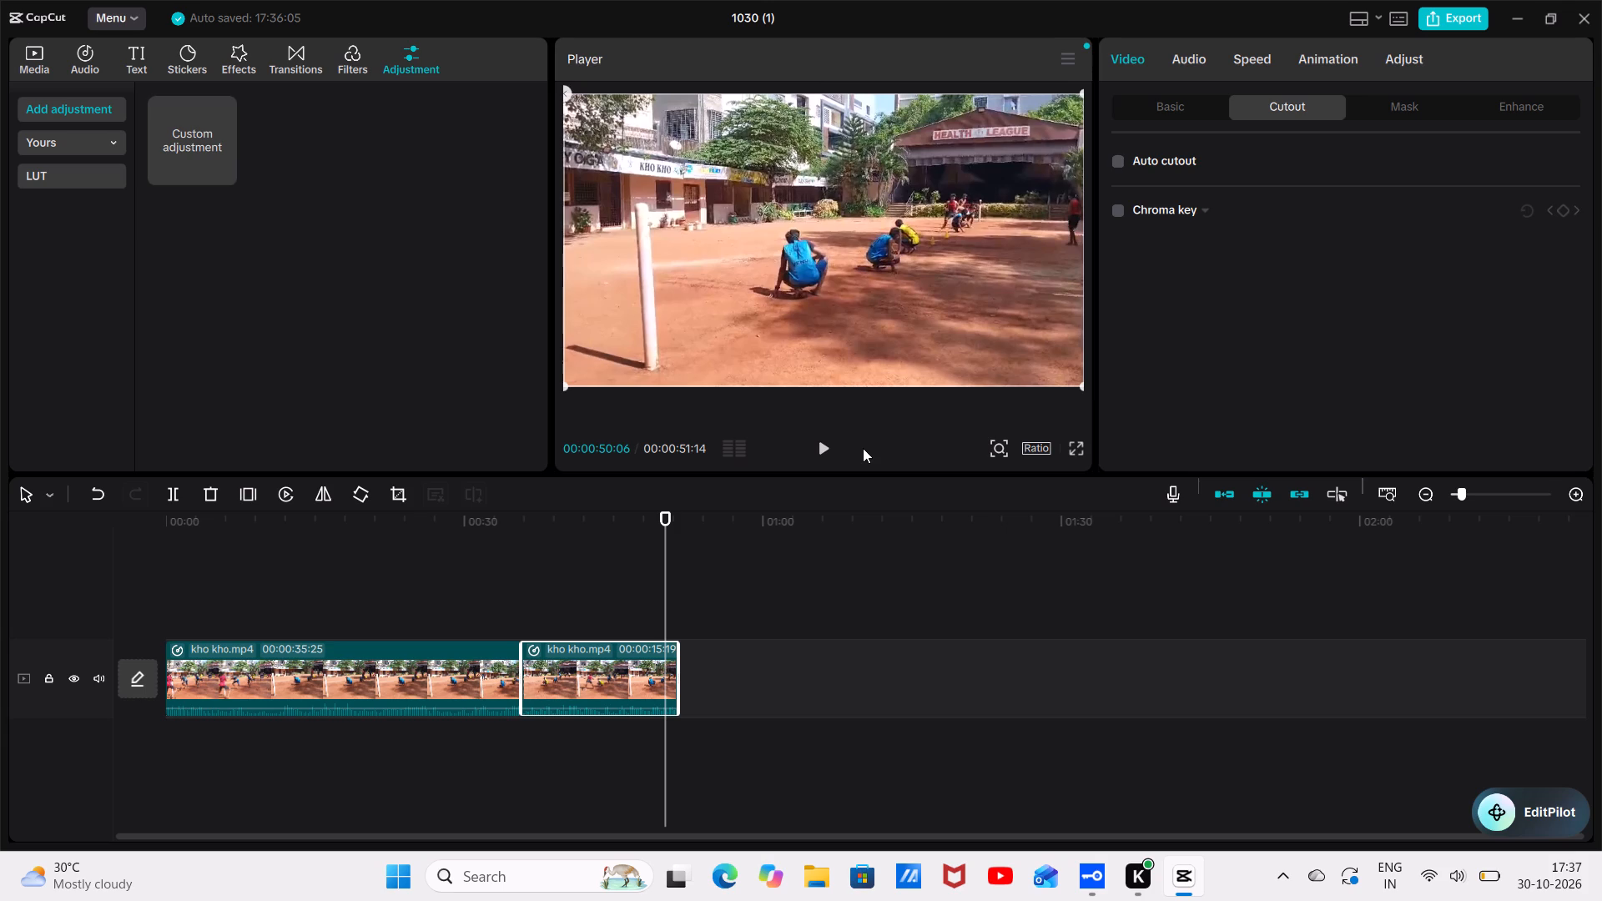
click(863, 448)
click(818, 442)
click(818, 442)
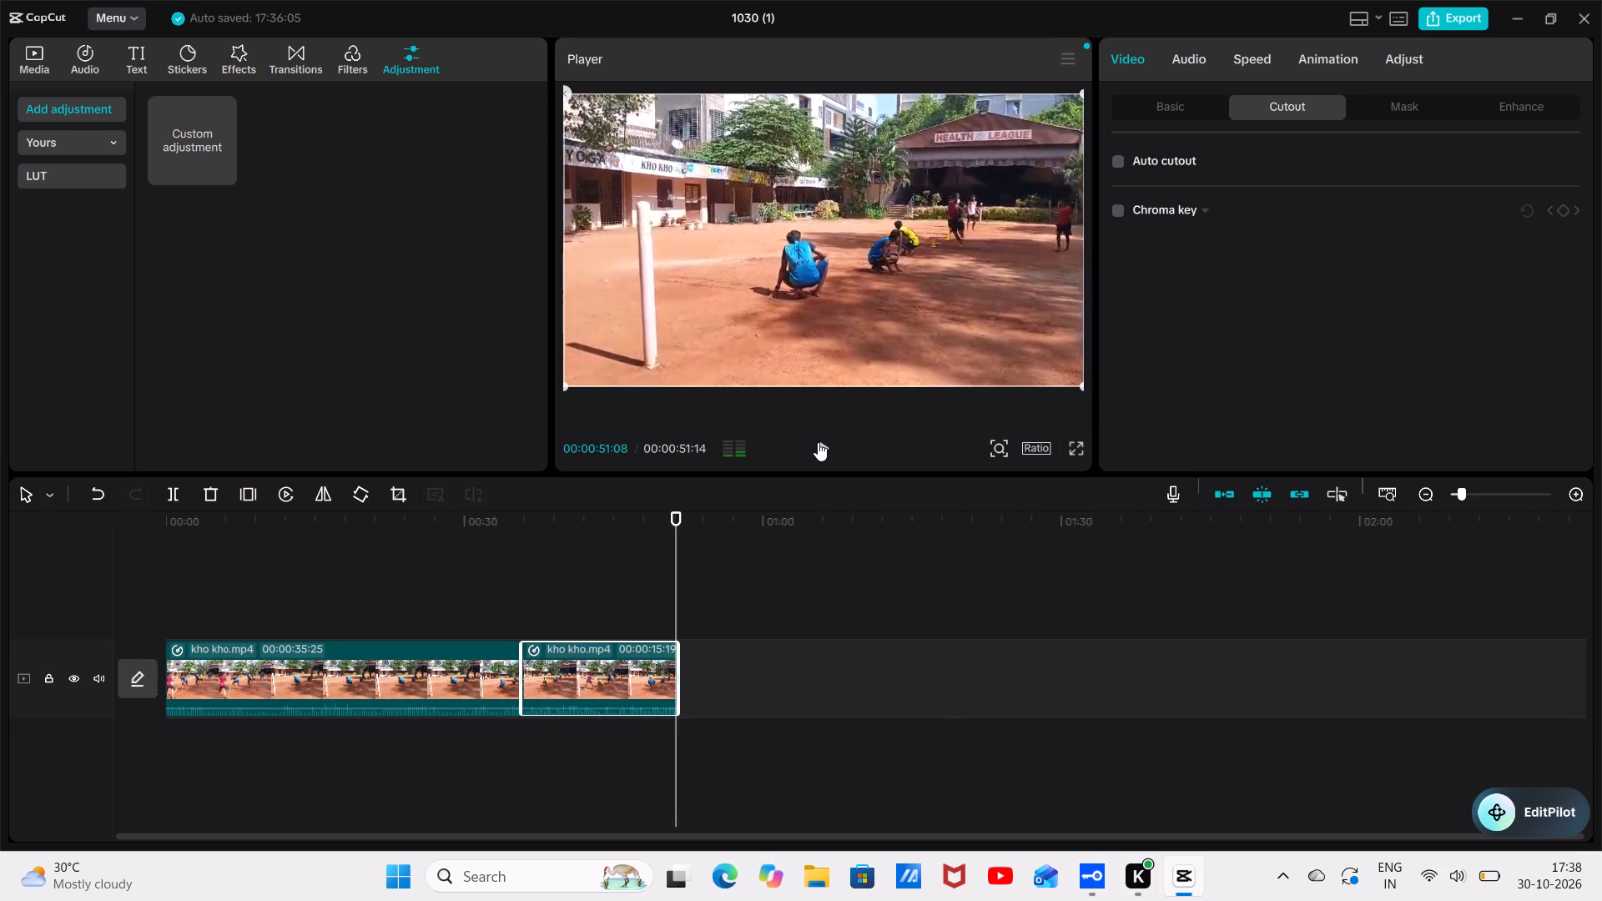
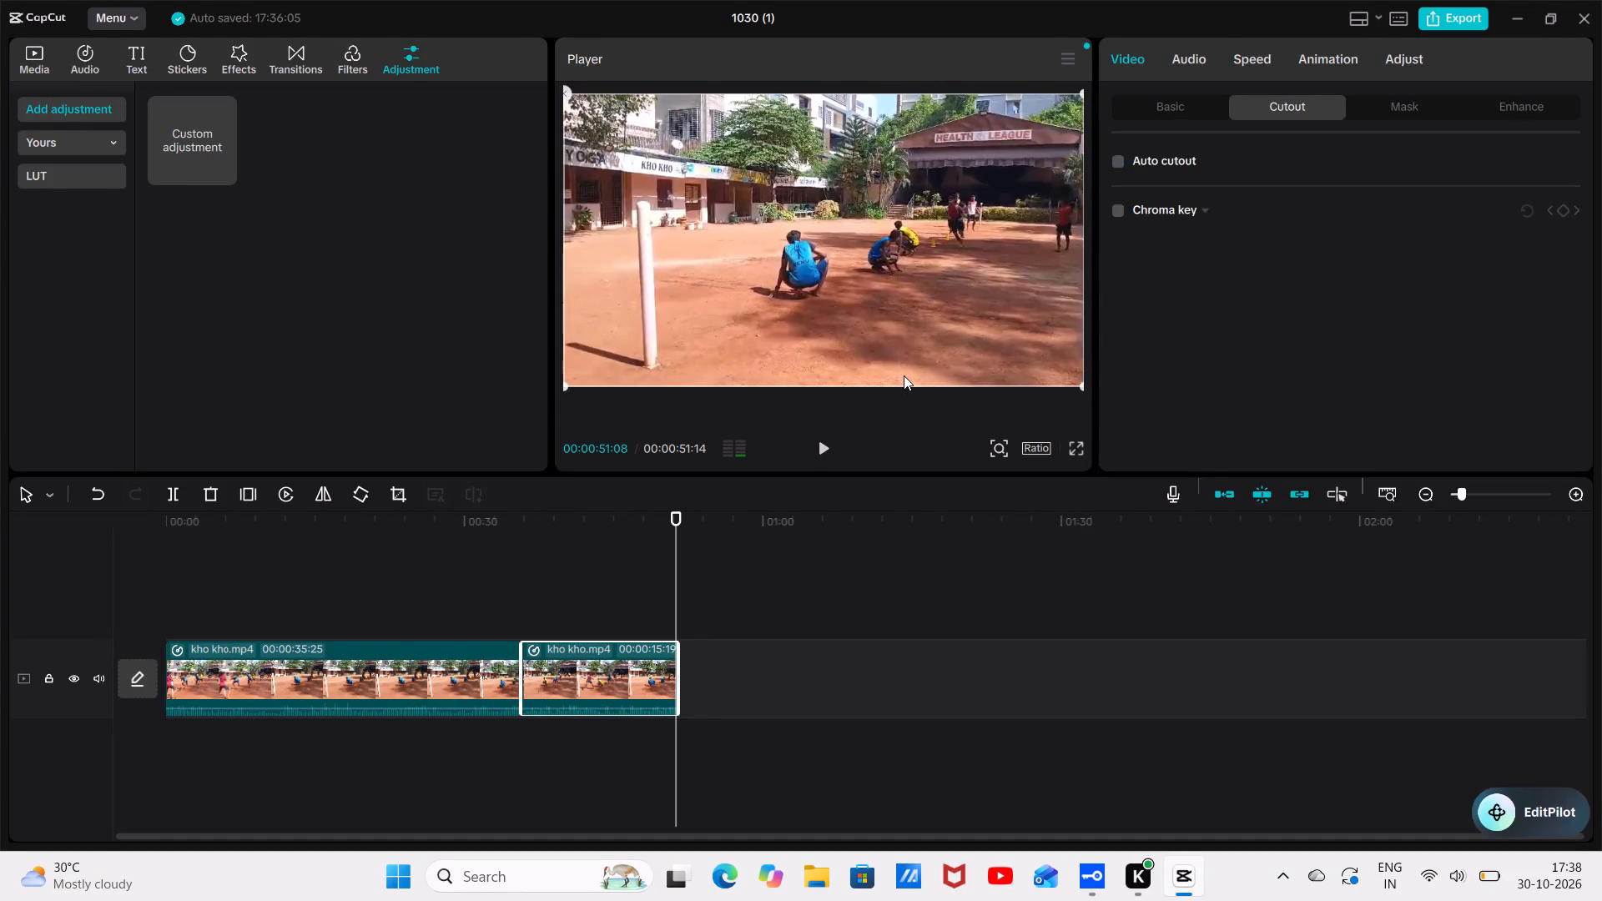
Replay the edited kho kho timeline from the start and pause inside the last segment at 00:00:38:27 to check the cut.
click(820, 455)
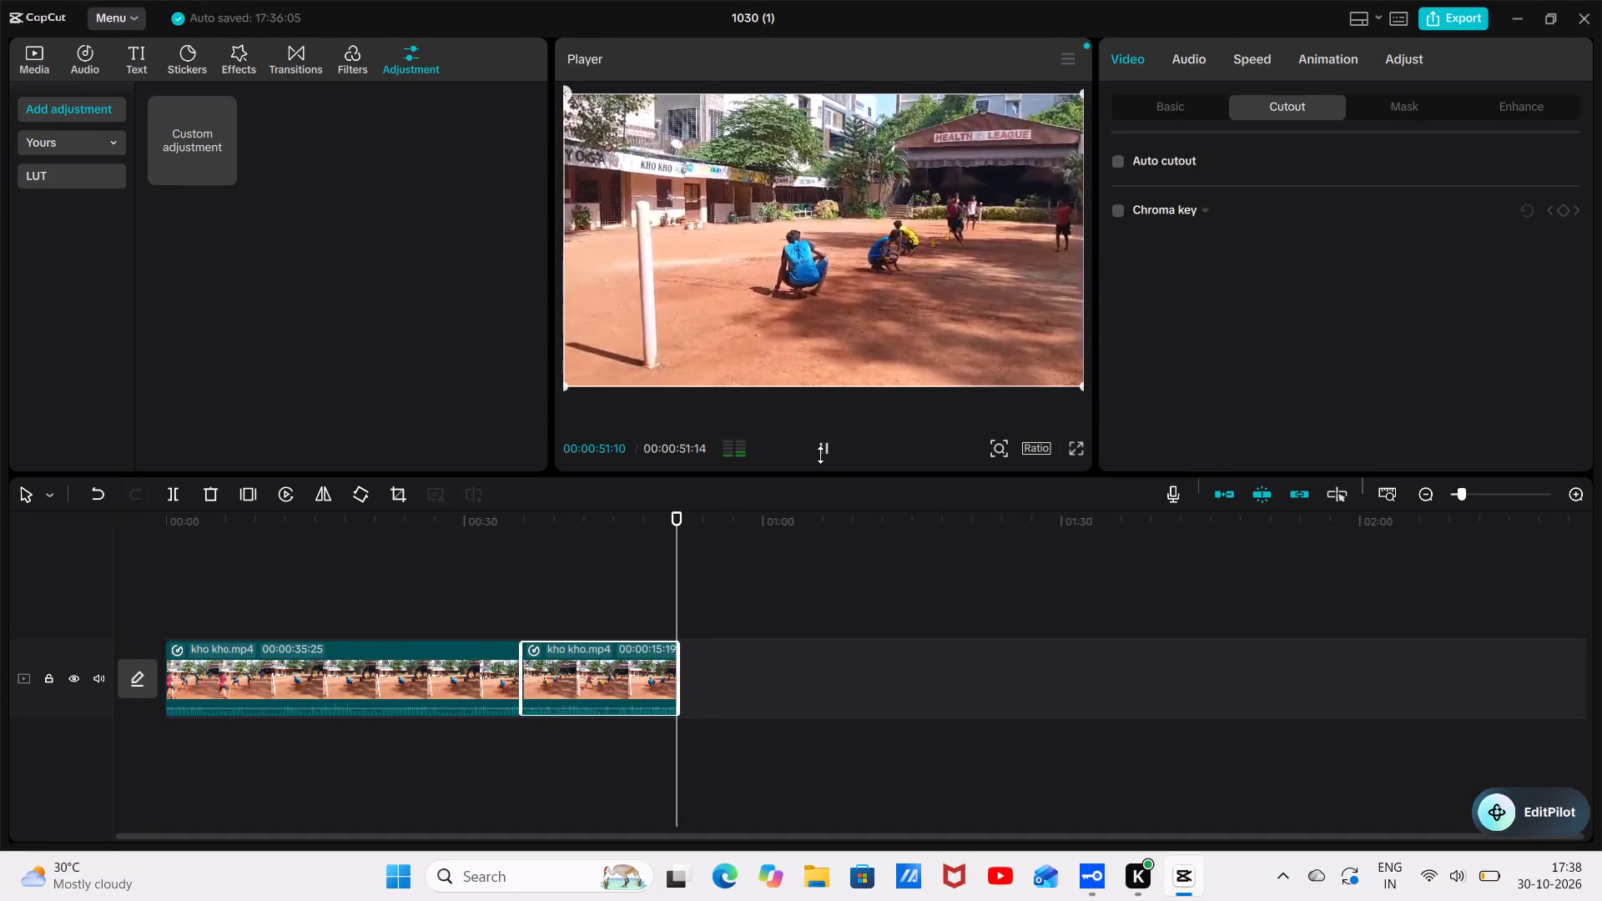
click(824, 450)
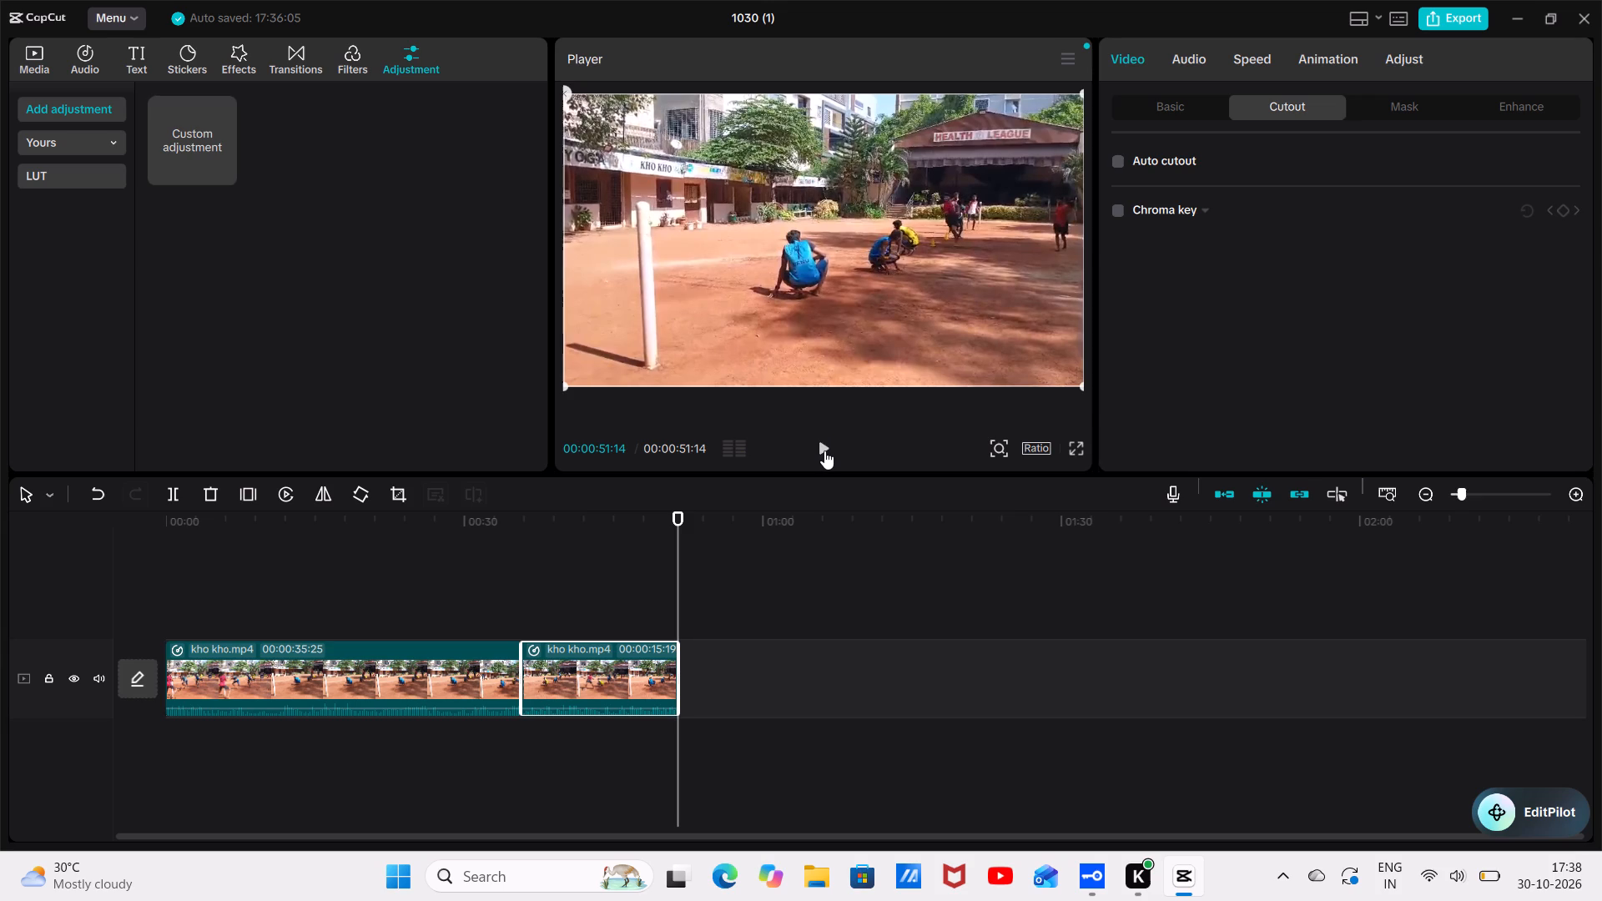
click(824, 450)
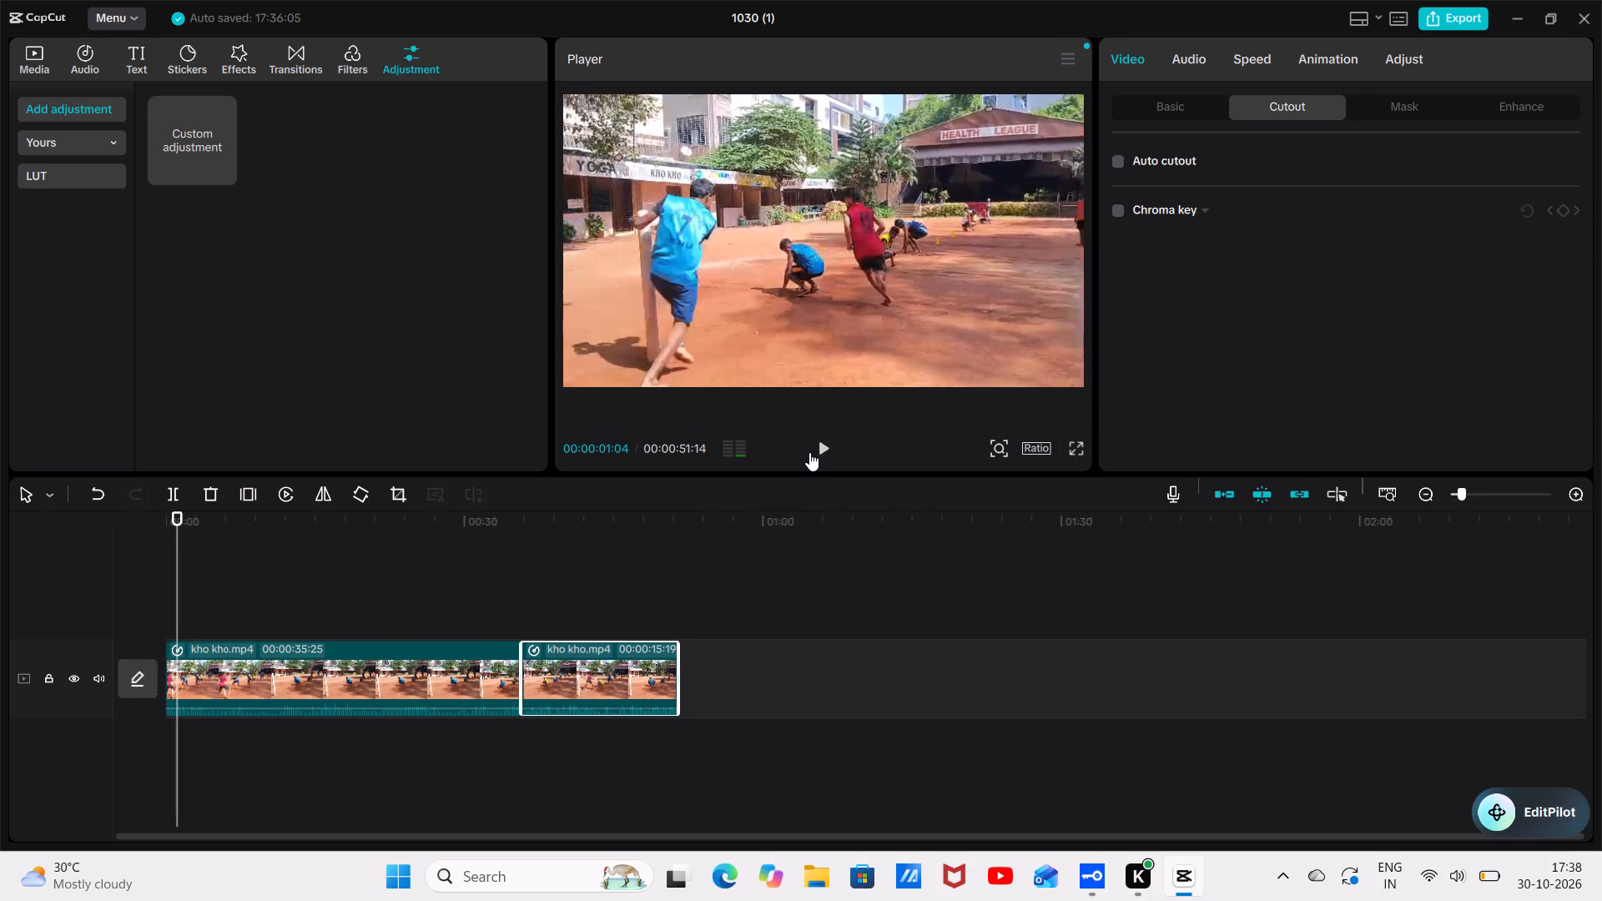
drag(809, 452, 820, 447)
click(820, 447)
click(820, 447)
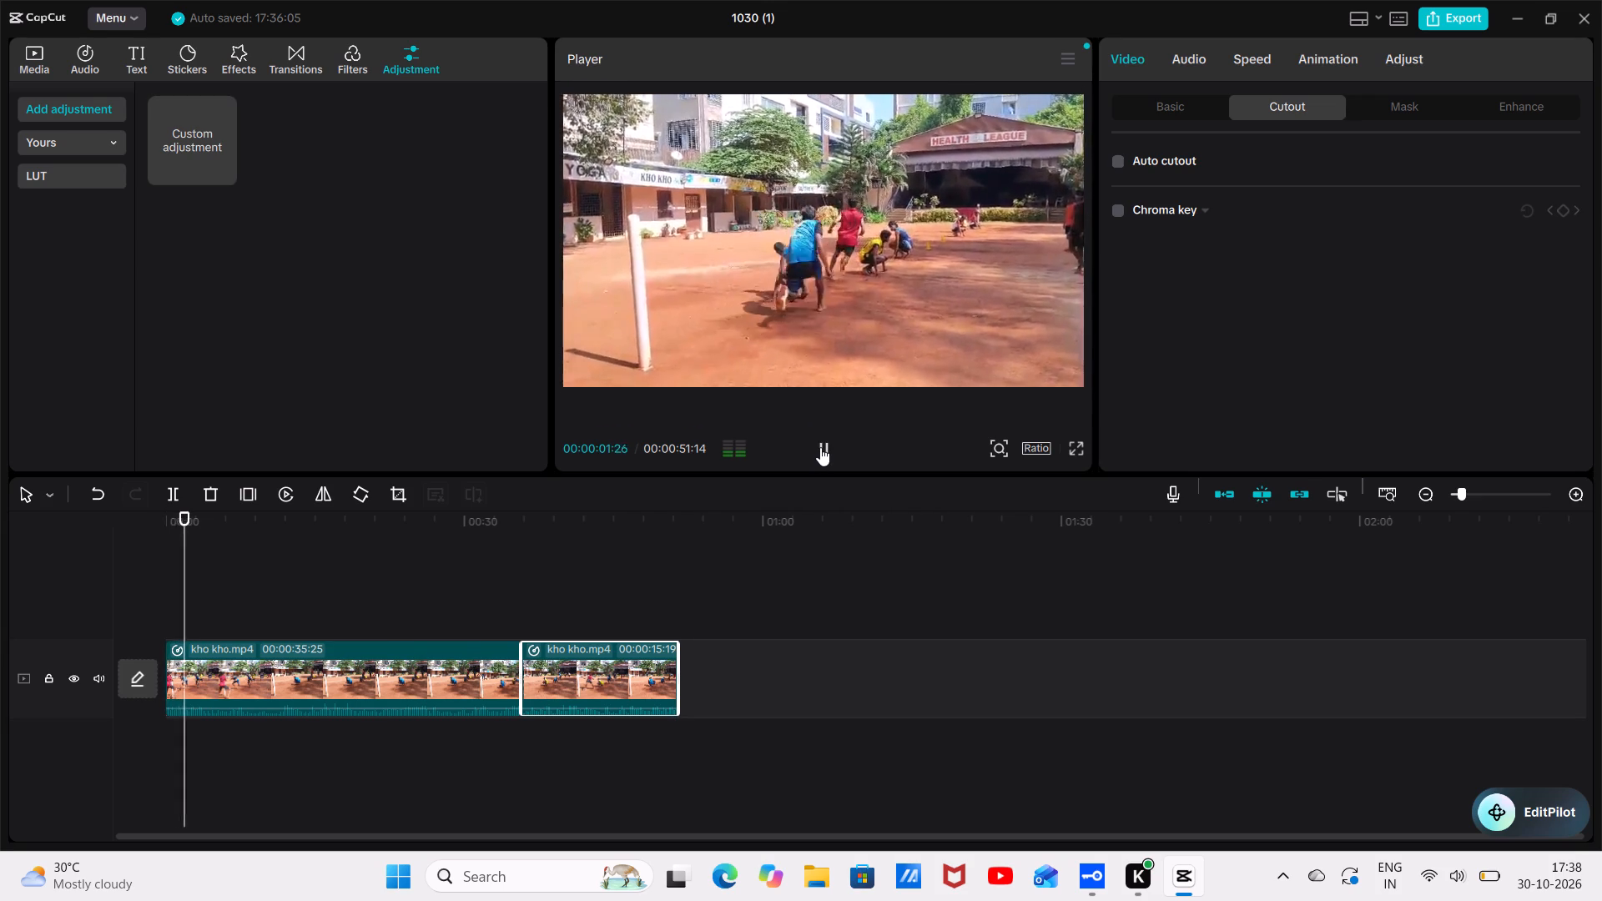
click(820, 447)
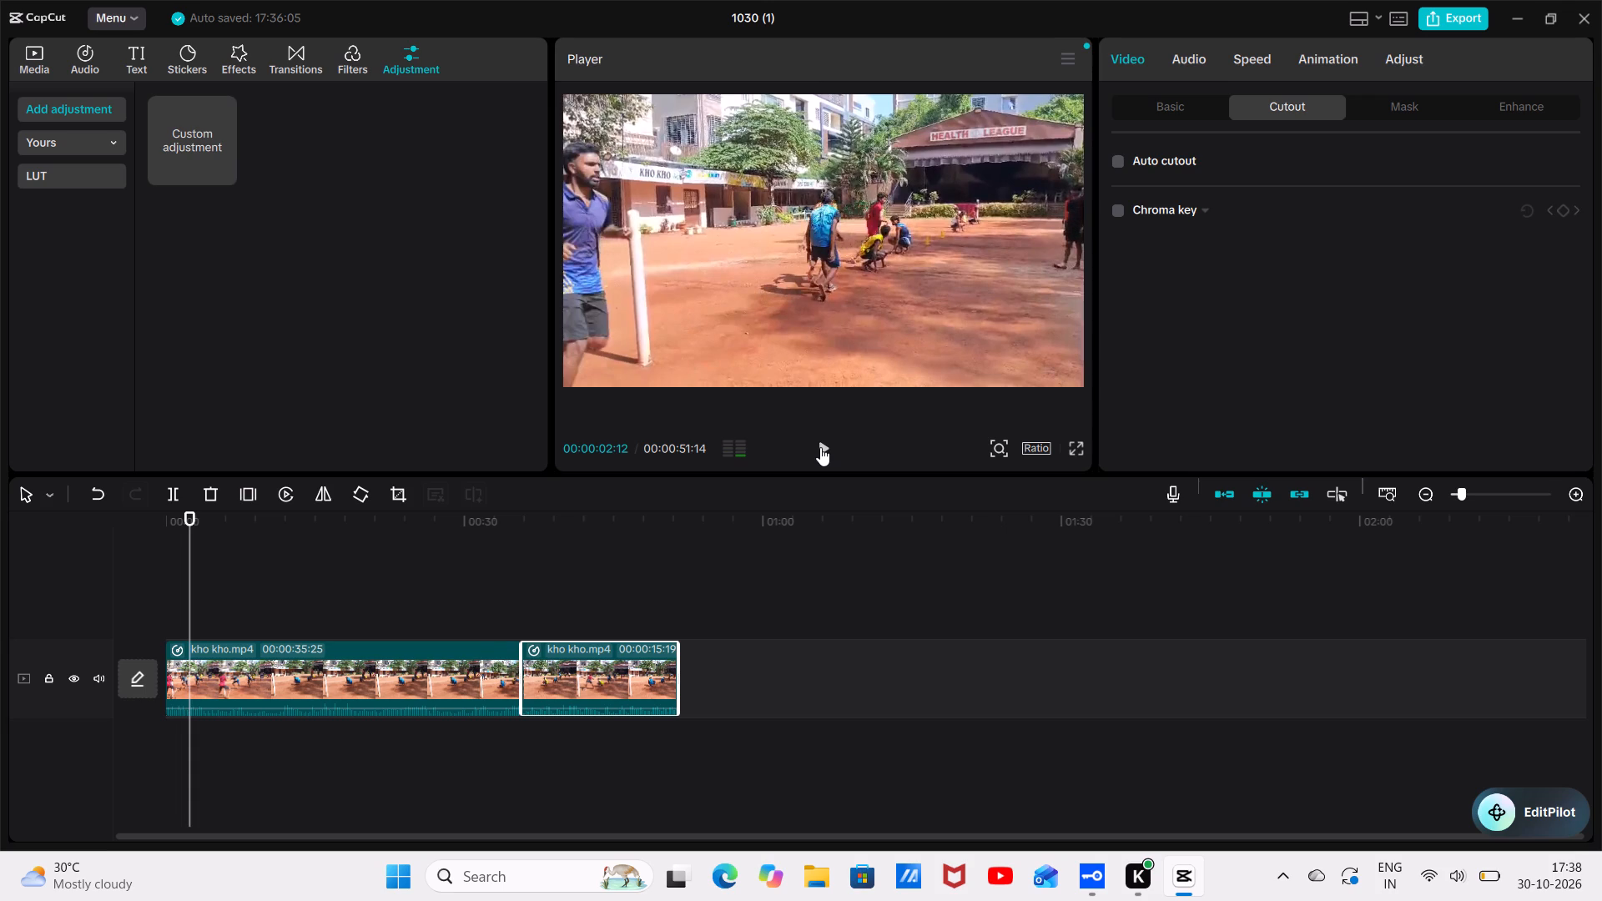
click(820, 447)
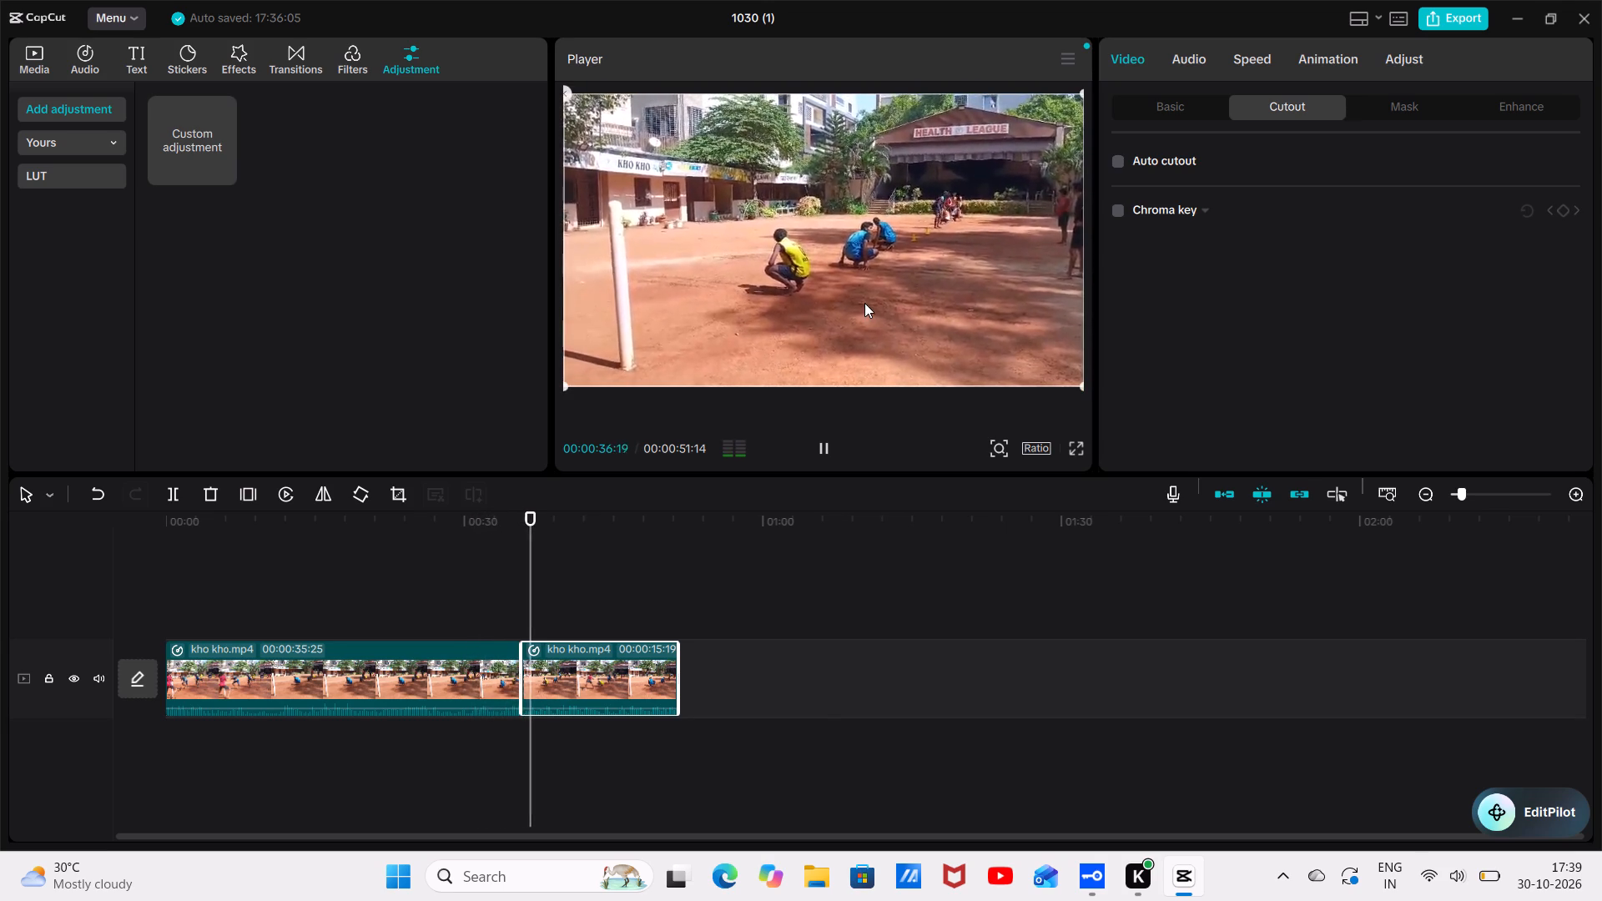
click(824, 447)
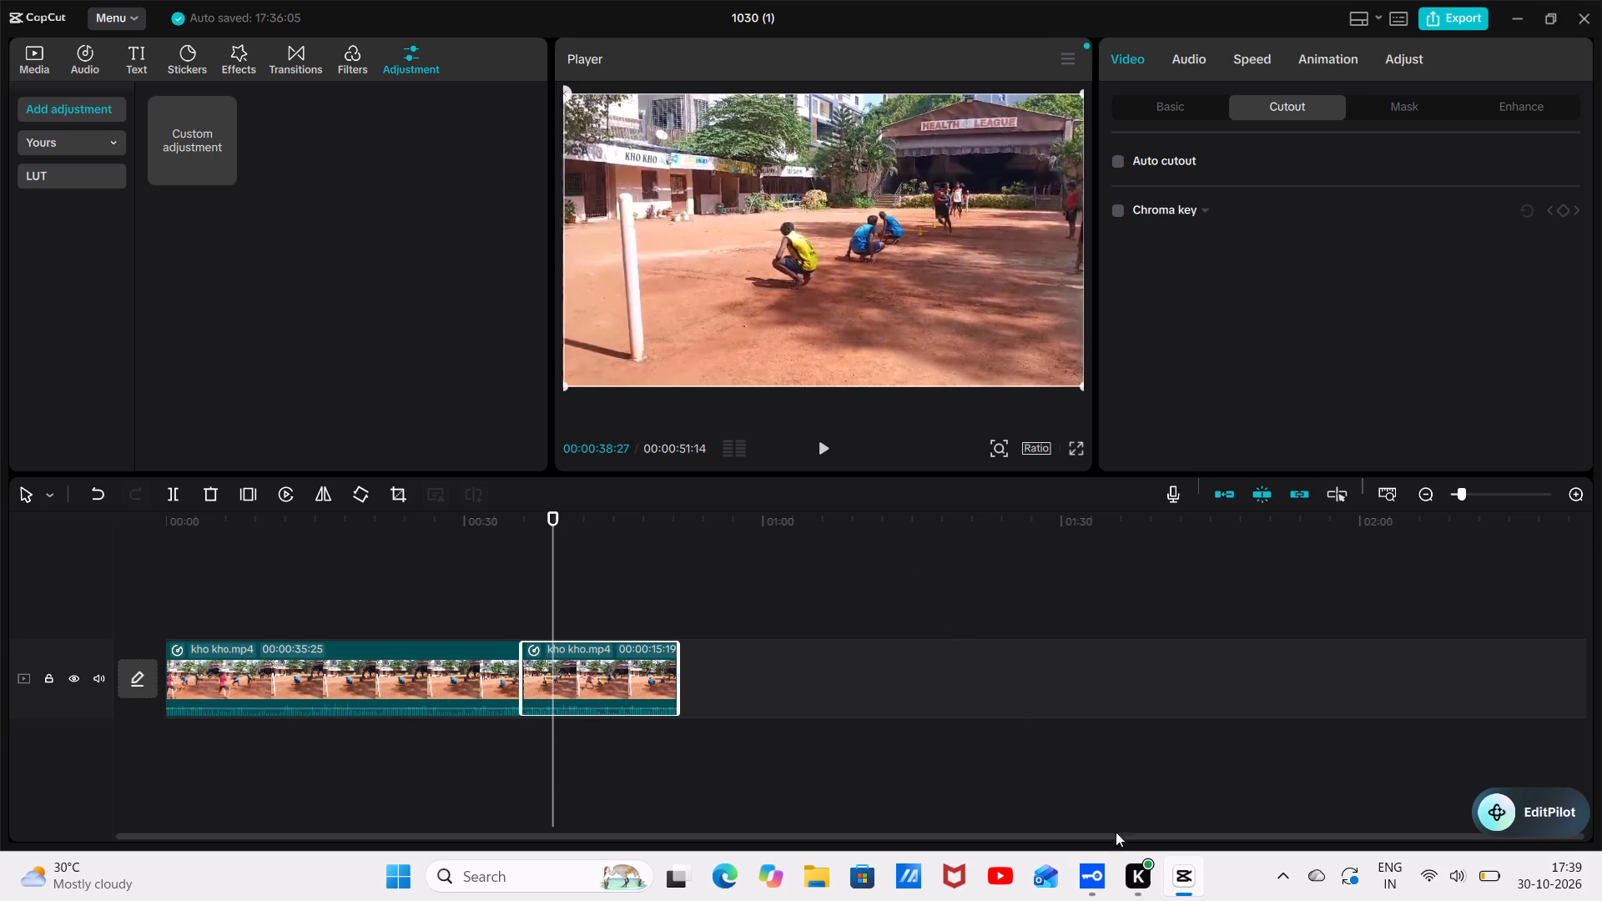